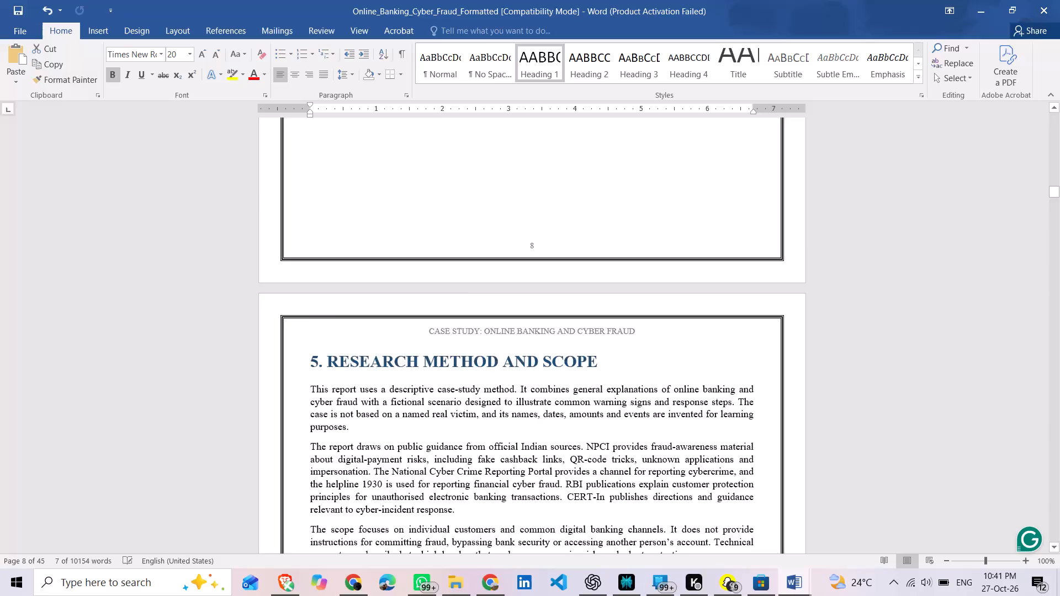
# Look through the report from Background of Online Banking to Online Banking Services, comparing the sections' text size and page layout.
pyautogui.scroll(6, 432, 265)
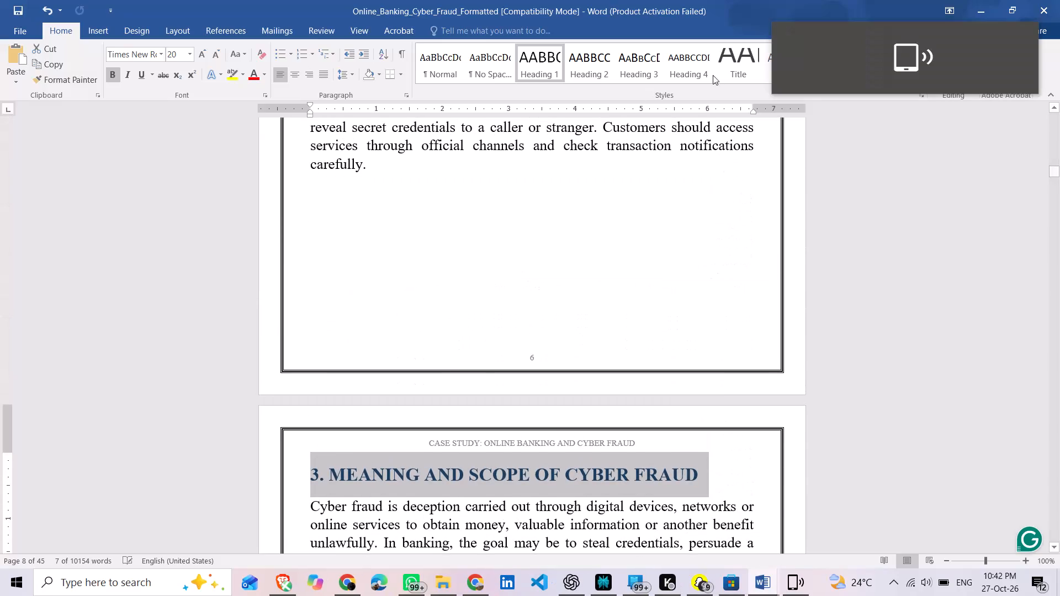
pyautogui.scroll(4, 667, 254)
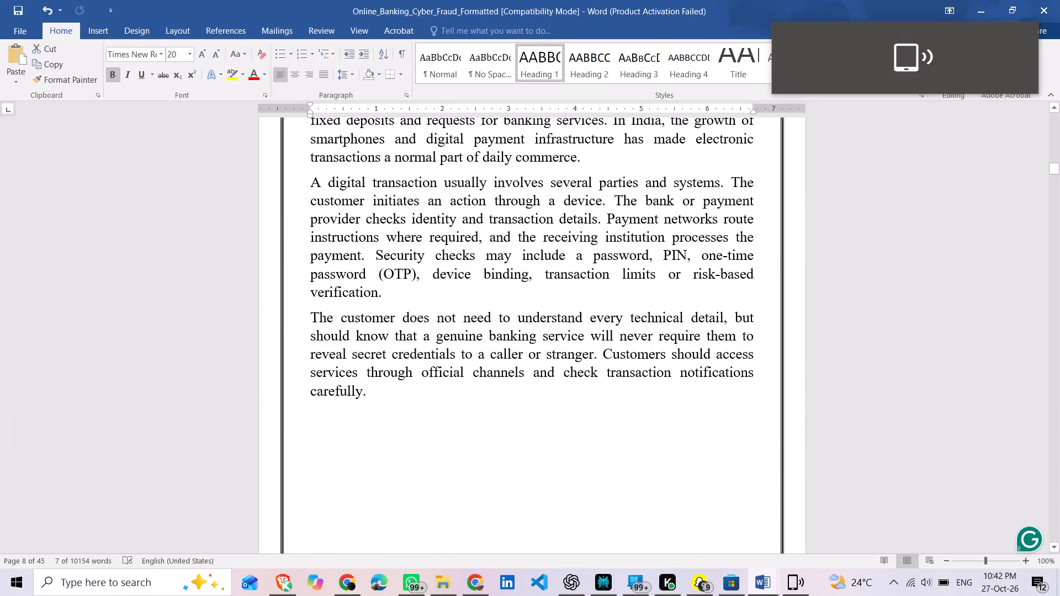
pyautogui.scroll(5, 667, 254)
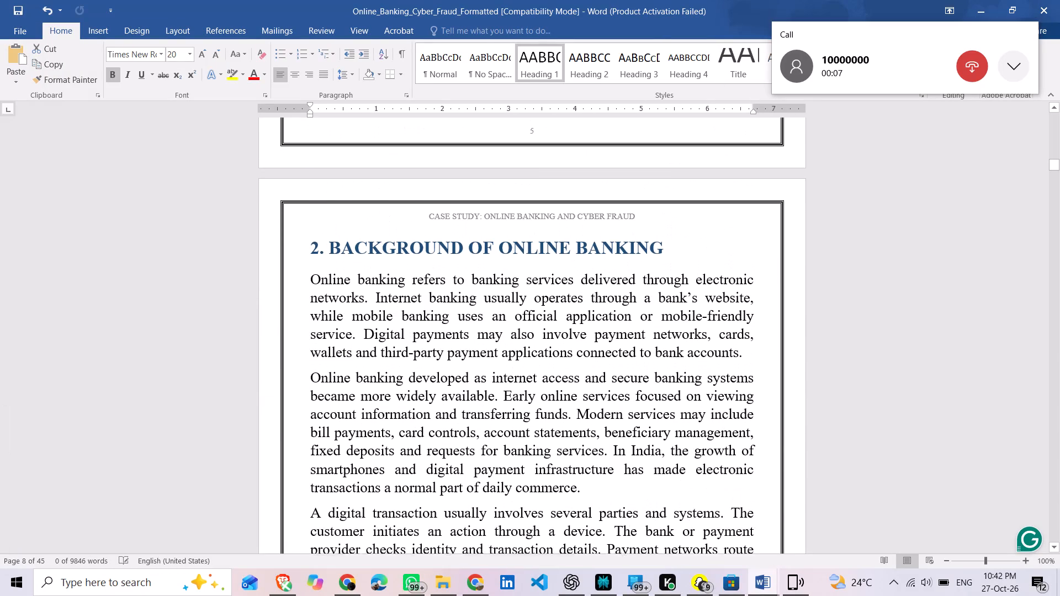
pyautogui.scroll(1, 667, 258)
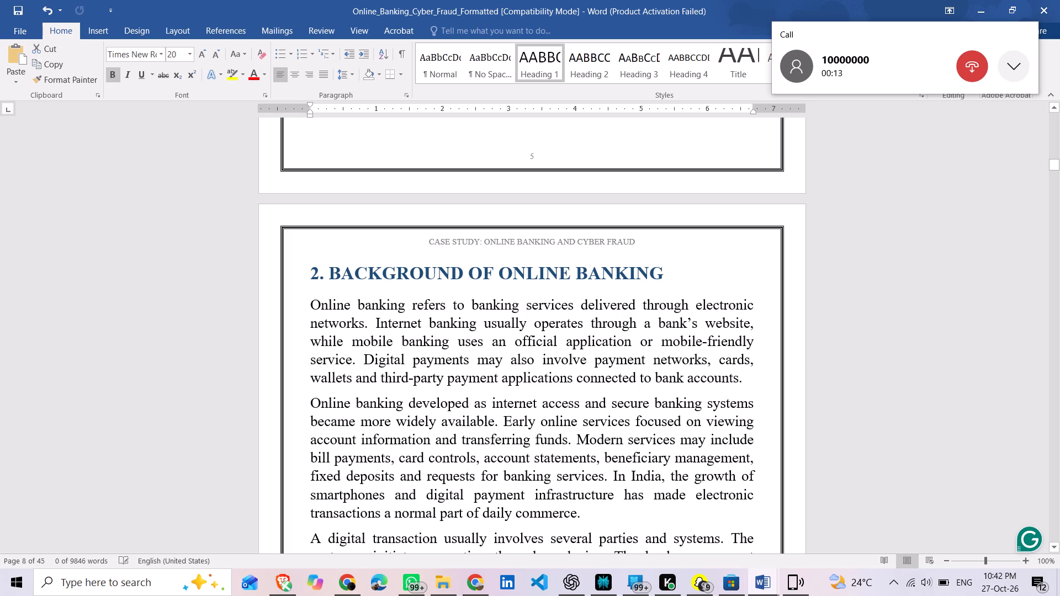
pyautogui.scroll(-2, 507, 334)
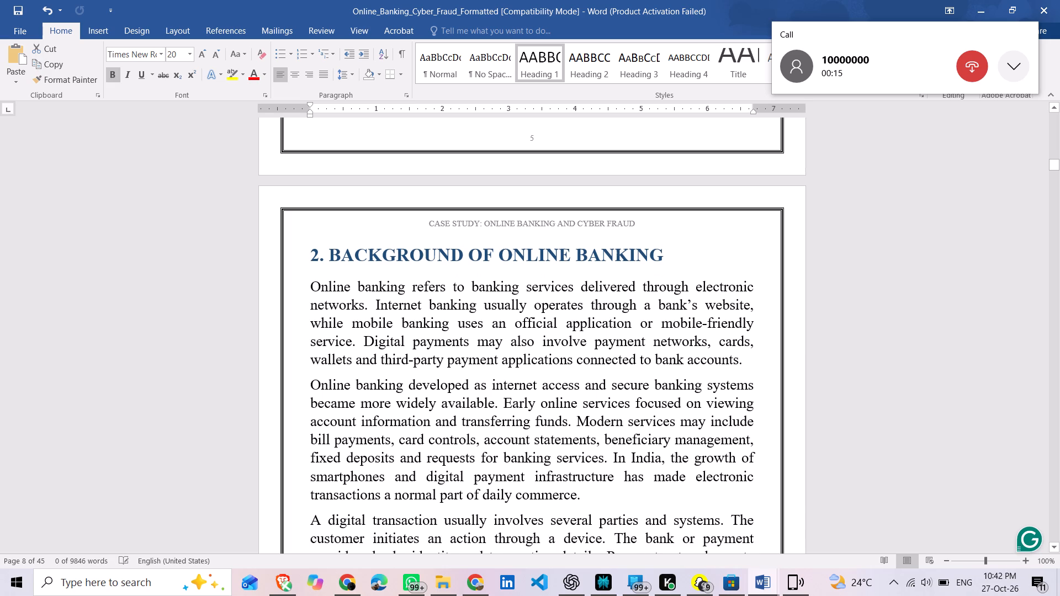
pyautogui.scroll(-12, 507, 334)
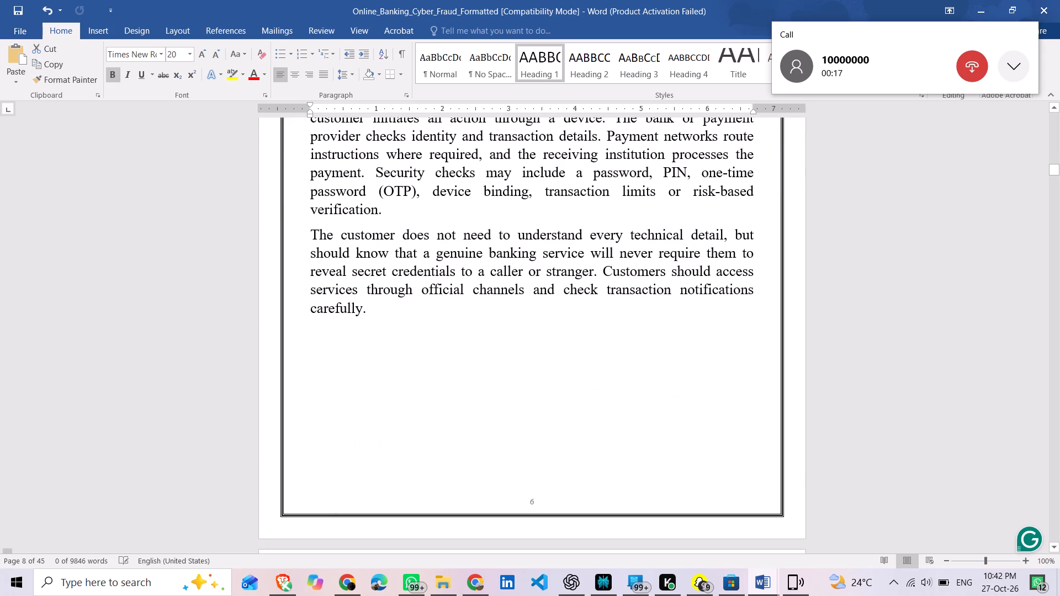
pyautogui.scroll(-9, 507, 334)
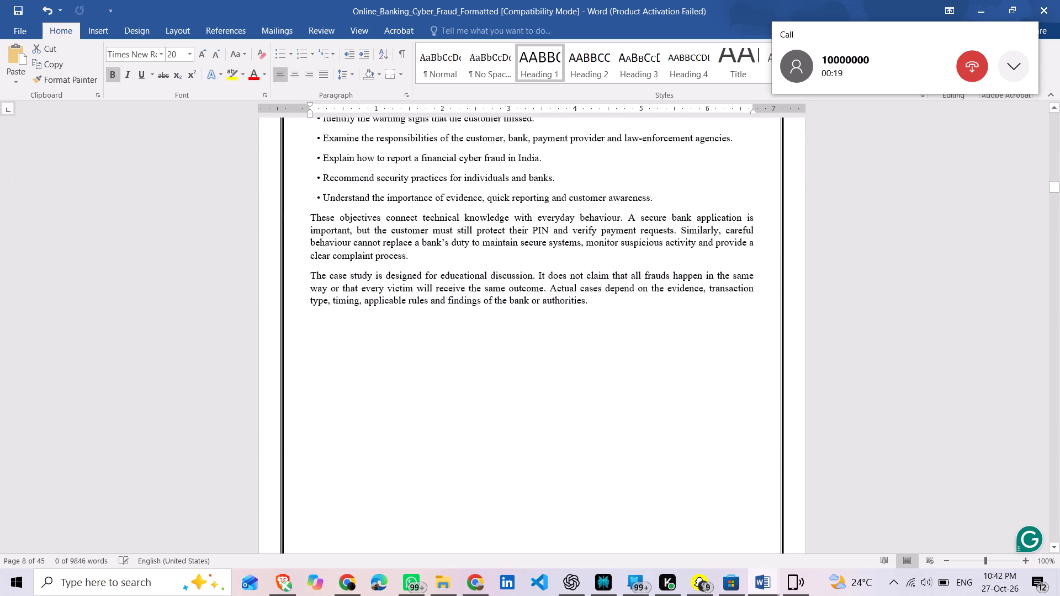
pyautogui.scroll(-9, 507, 334)
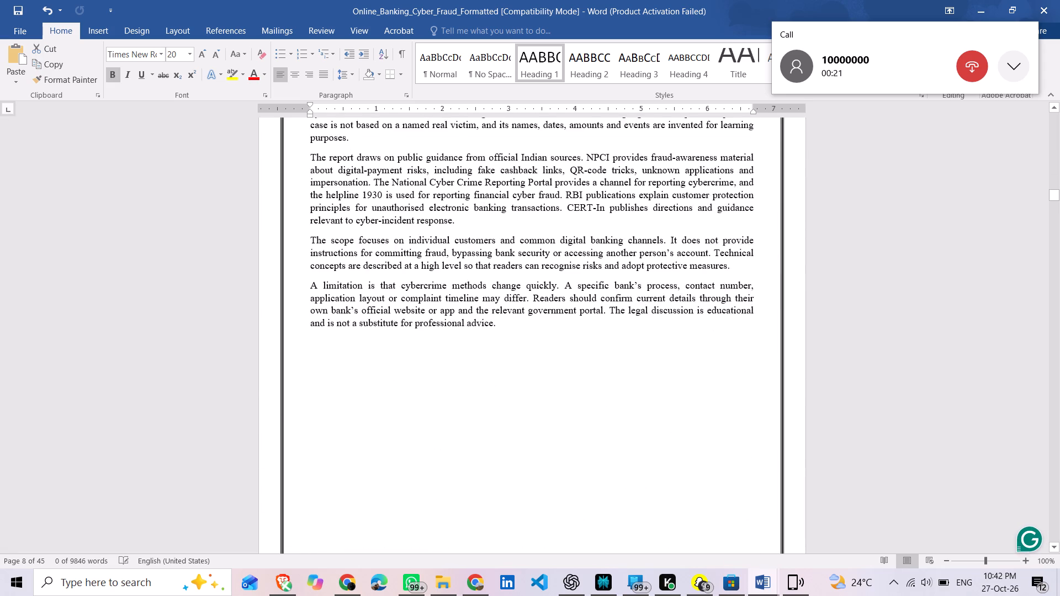
pyautogui.scroll(-8, 507, 334)
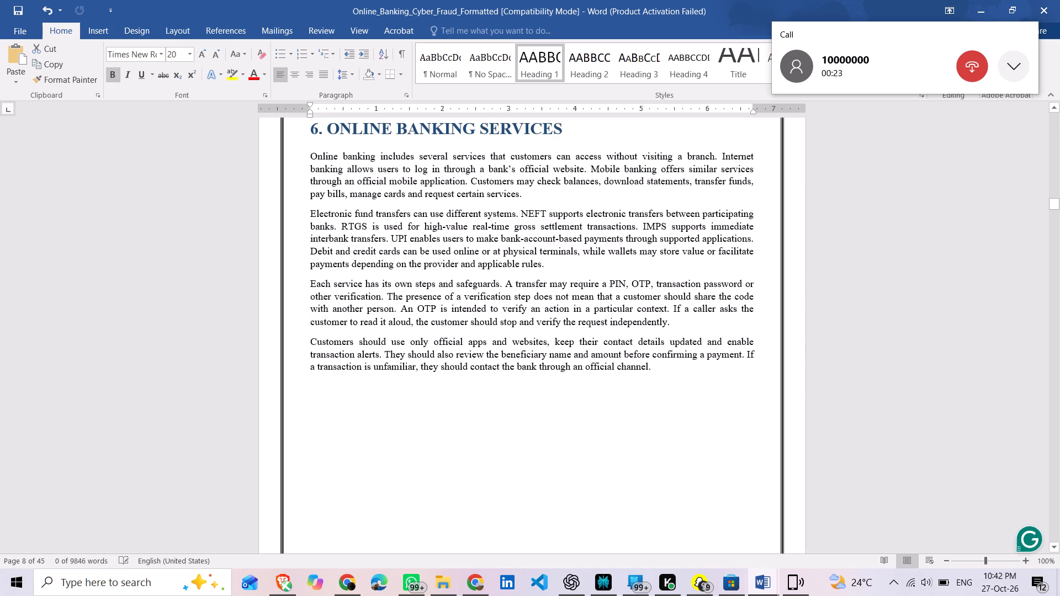
# Delete the entire Acknowledgement section after the cover page, including its heading and all its paragraphs.
pyautogui.scroll(17, 507, 334)
pyautogui.scroll(20, 507, 334)
pyautogui.scroll(7, 507, 334)
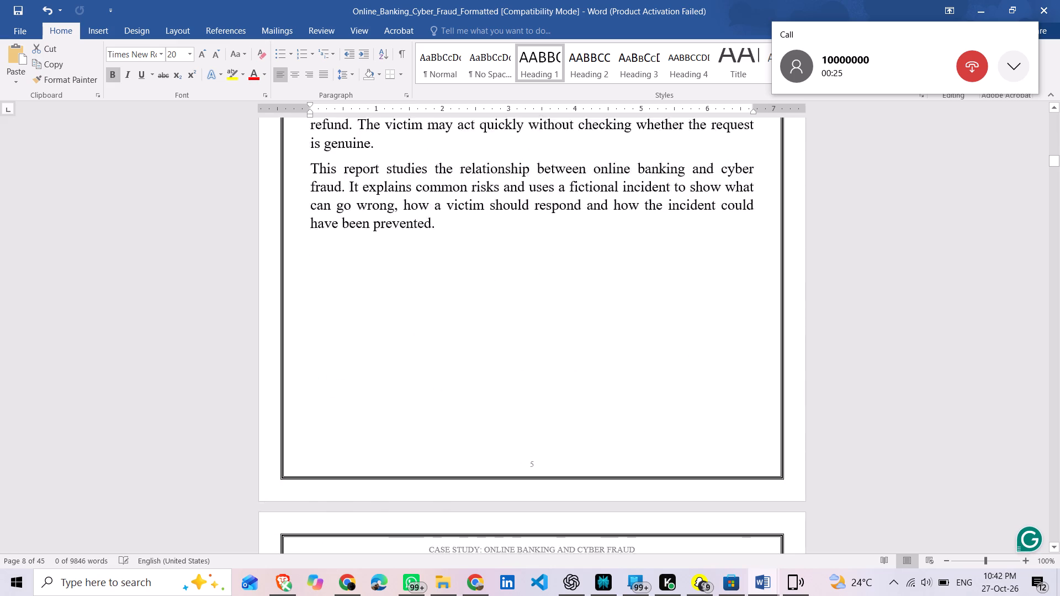
pyautogui.scroll(17, 507, 334)
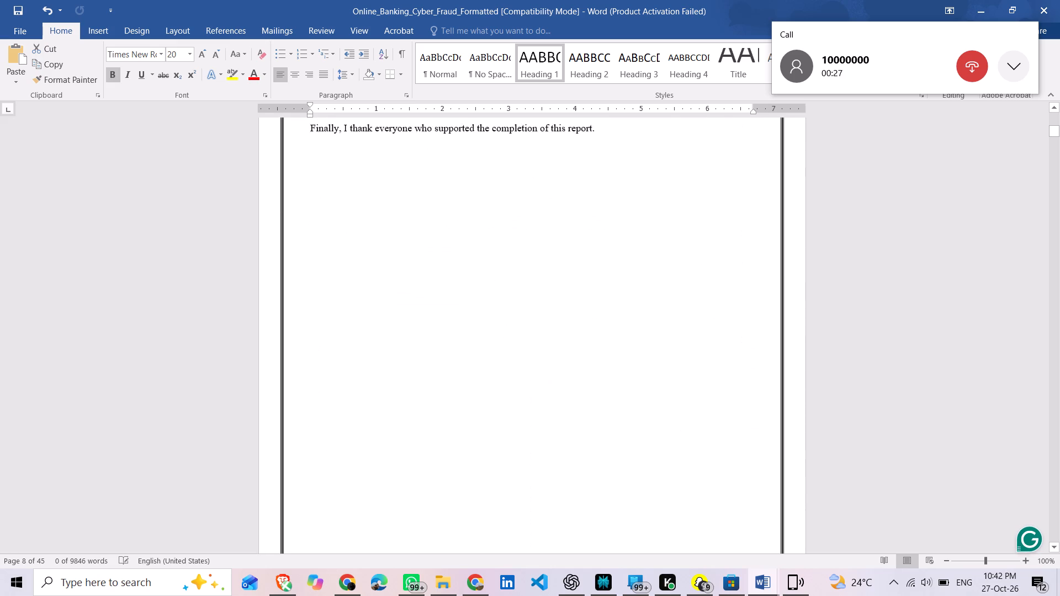
pyautogui.scroll(3, 507, 334)
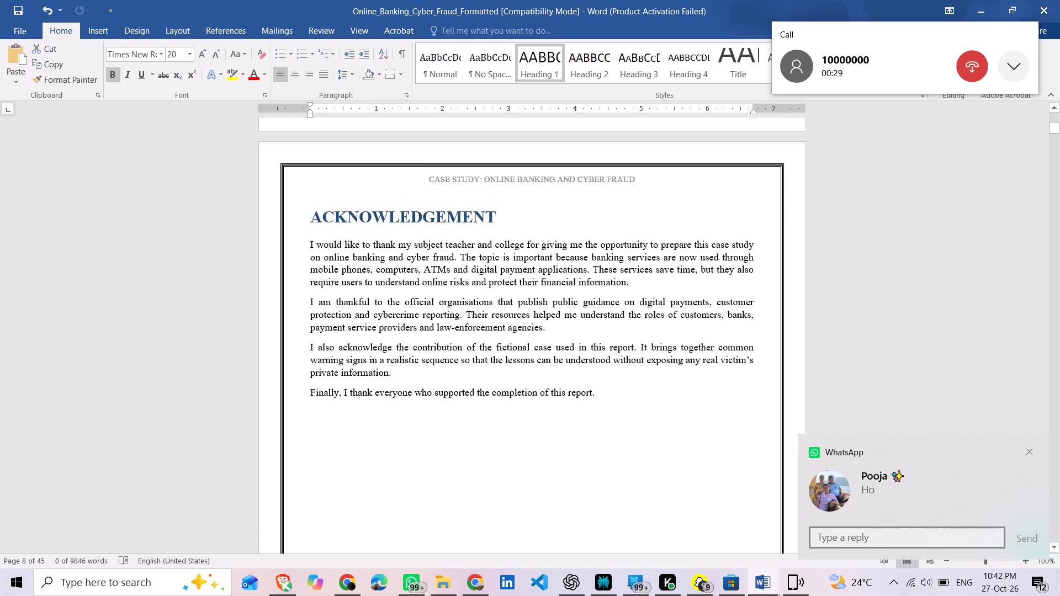
pyautogui.scroll(3, 513, 434)
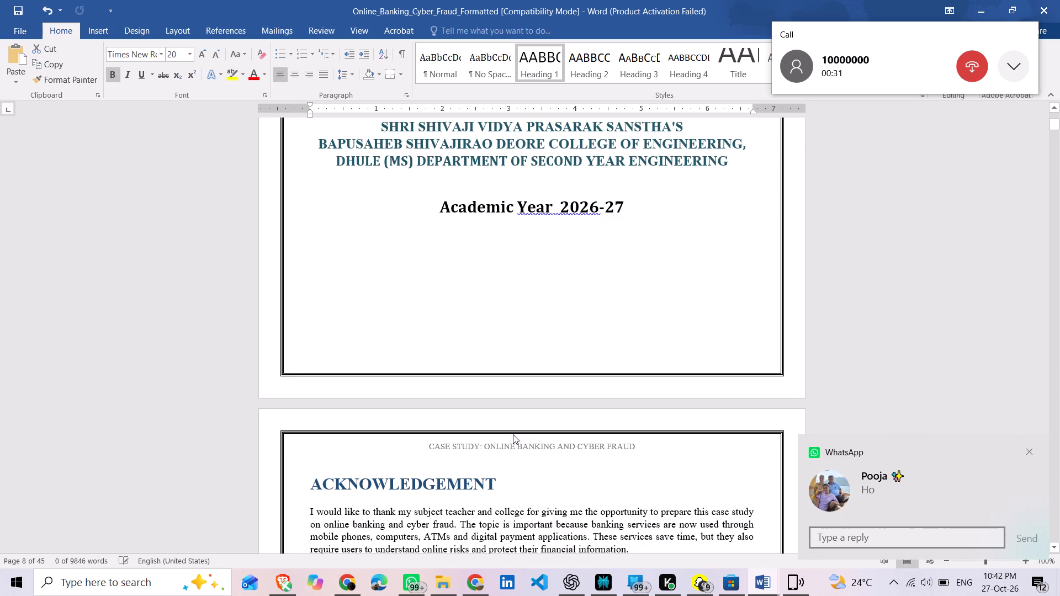
pyautogui.scroll(-2, 513, 434)
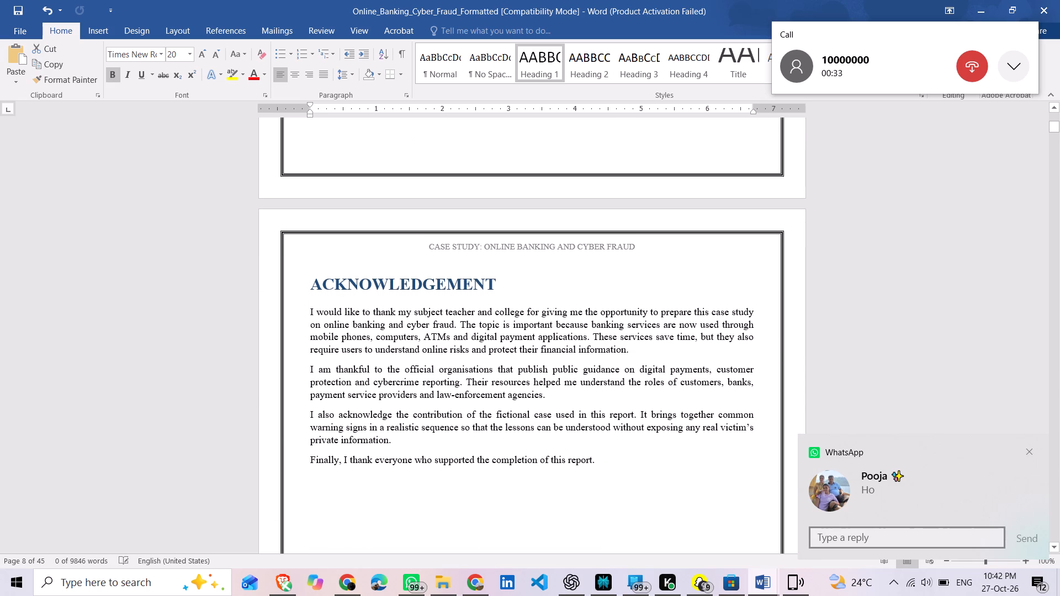
pyautogui.scroll(-1, 513, 434)
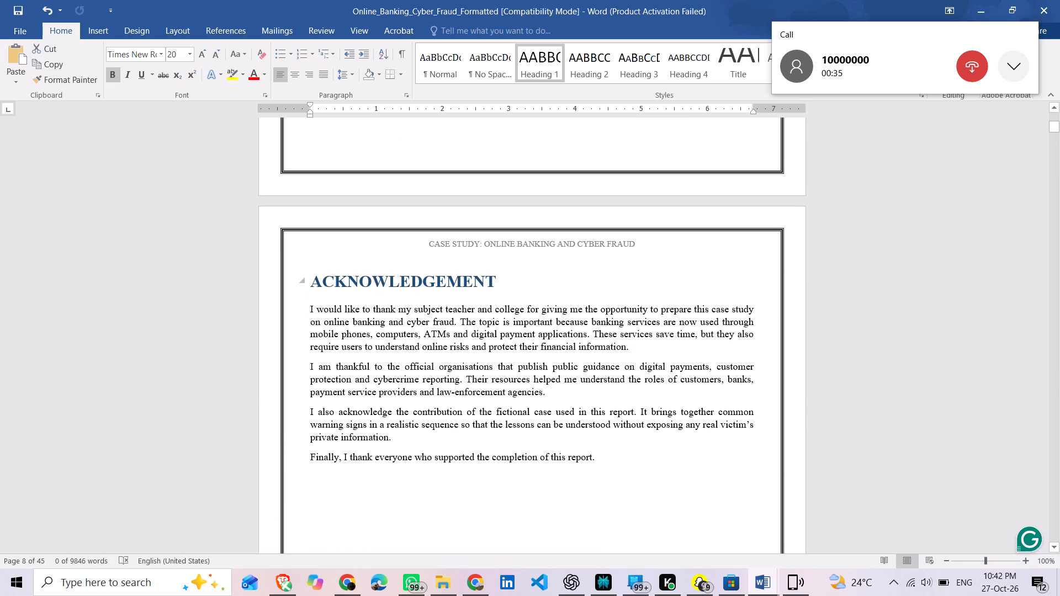
pyautogui.moveTo(614, 462); pyautogui.dragTo(491, 437)
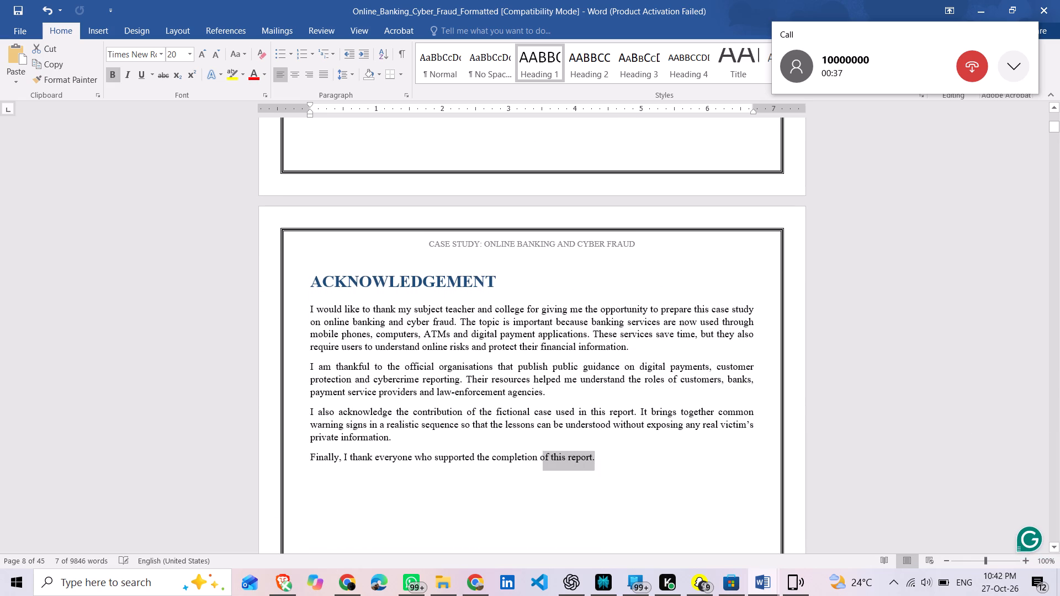
pyautogui.moveTo(491, 437); pyautogui.dragTo(316, 281)
pyautogui.press('BackSpace')
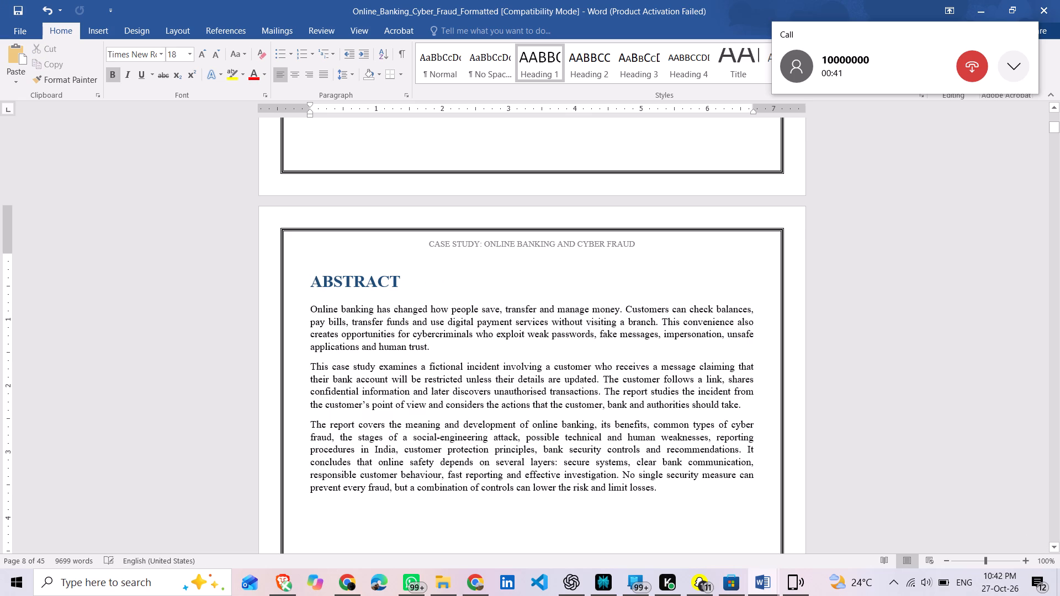
# Delete the entire Abstract section before the table of contents, including its heading and three paragraphs.
pyautogui.moveTo(657, 485); pyautogui.dragTo(247, 292)
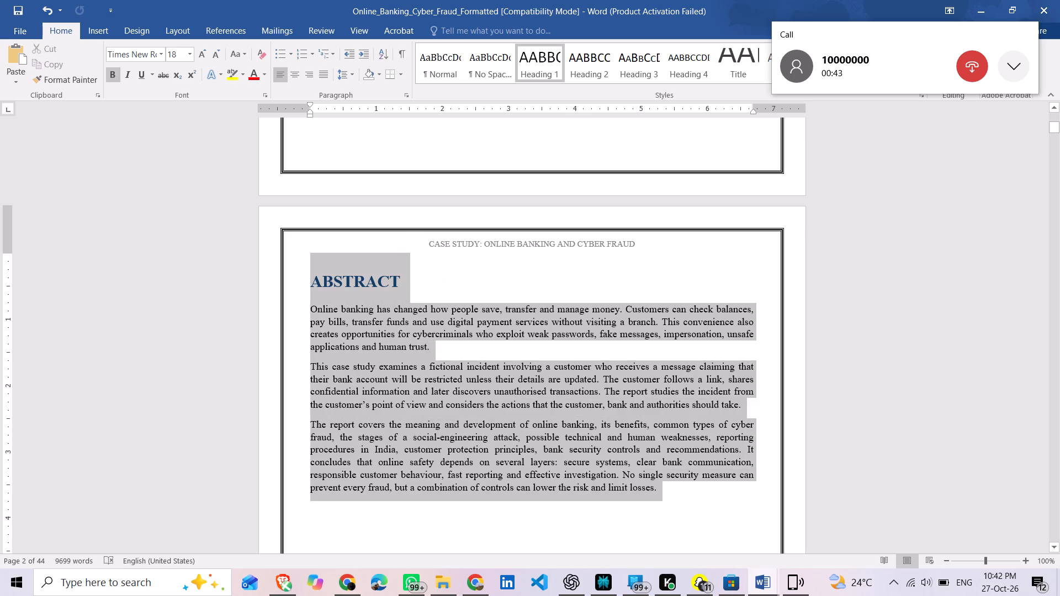
pyautogui.moveTo(247, 292); pyautogui.dragTo(253, 290)
pyautogui.press('BackSpace')
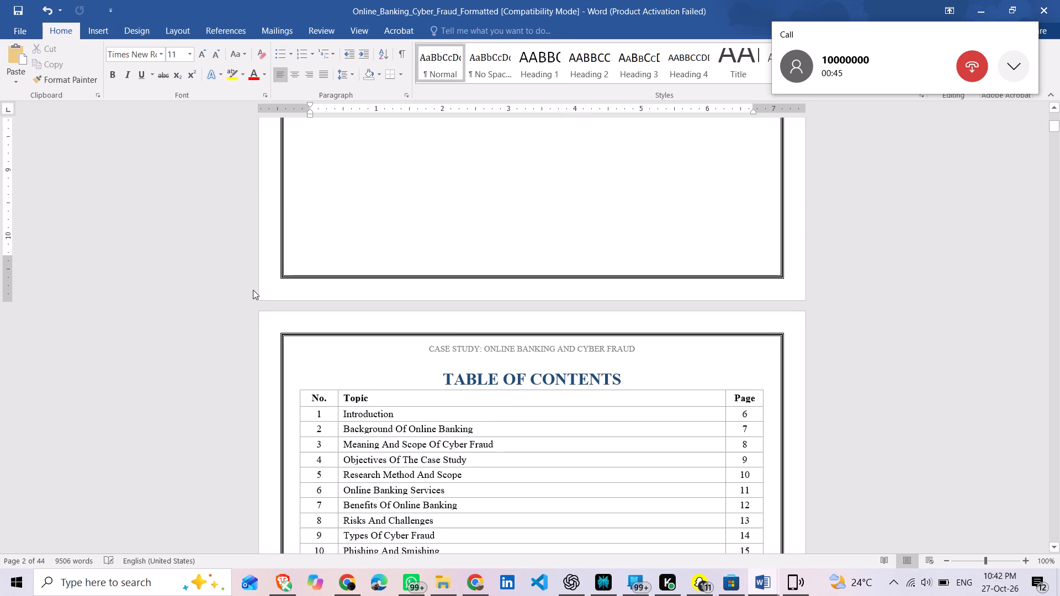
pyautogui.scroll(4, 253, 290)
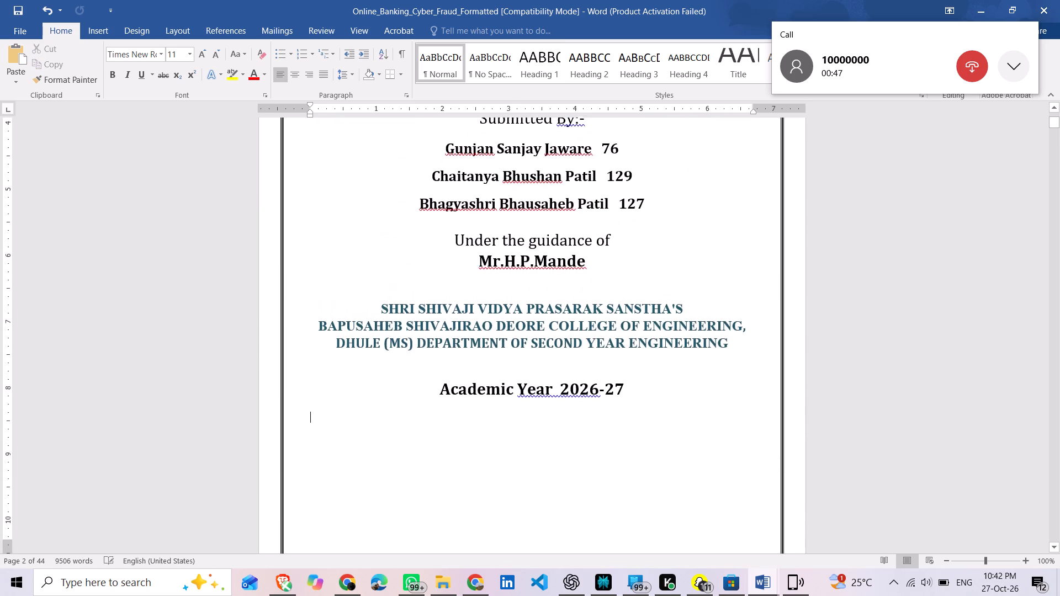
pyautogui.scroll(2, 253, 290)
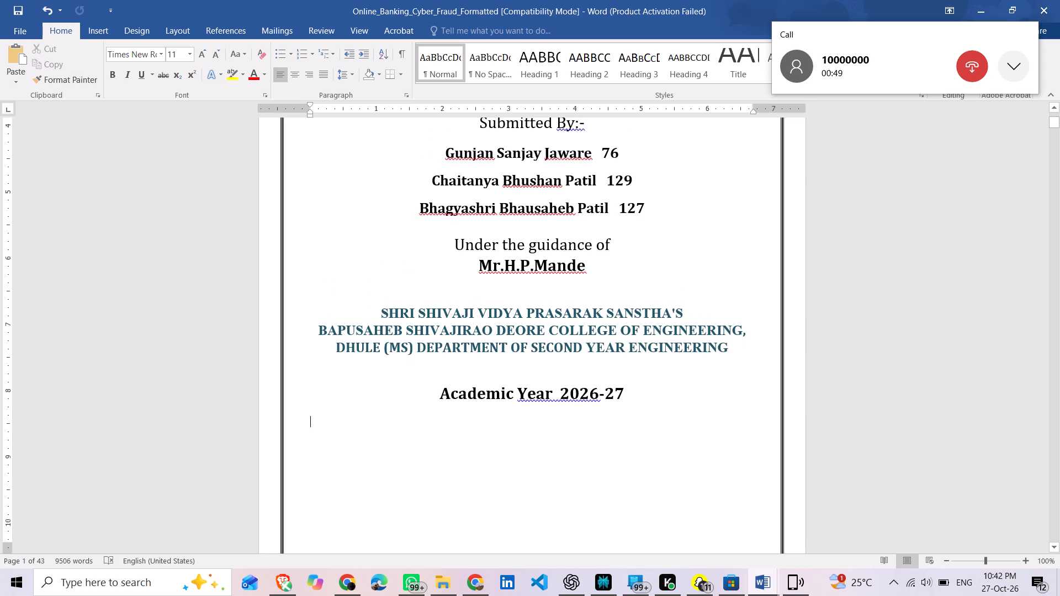
# Insert two blank lines above the cover page title so "Online Banking and Cyber Fraud" sits below the college logo.
pyautogui.scroll(1, 253, 290)
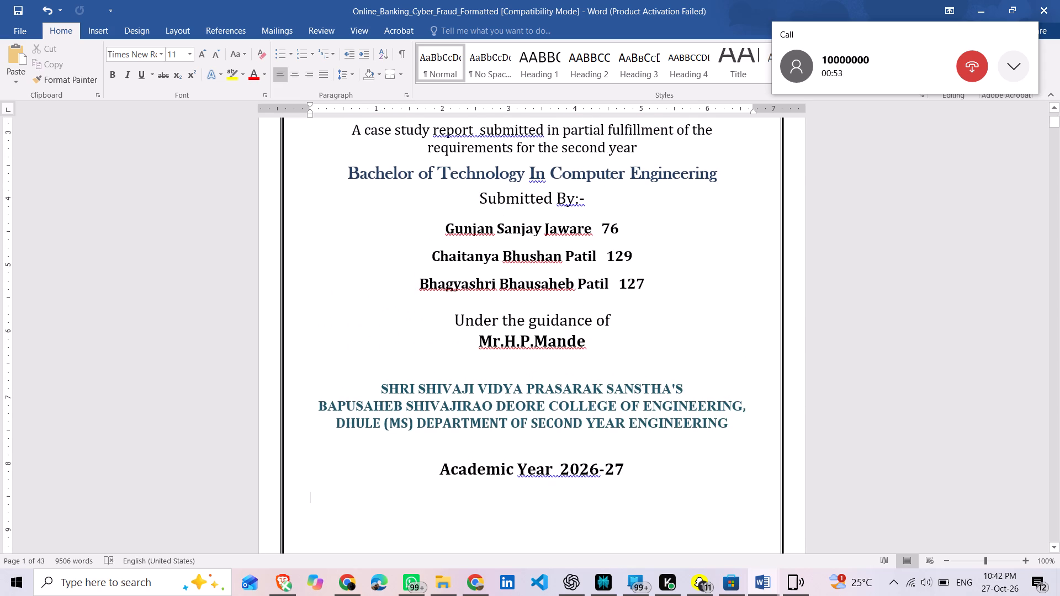
pyautogui.click(590, 337)
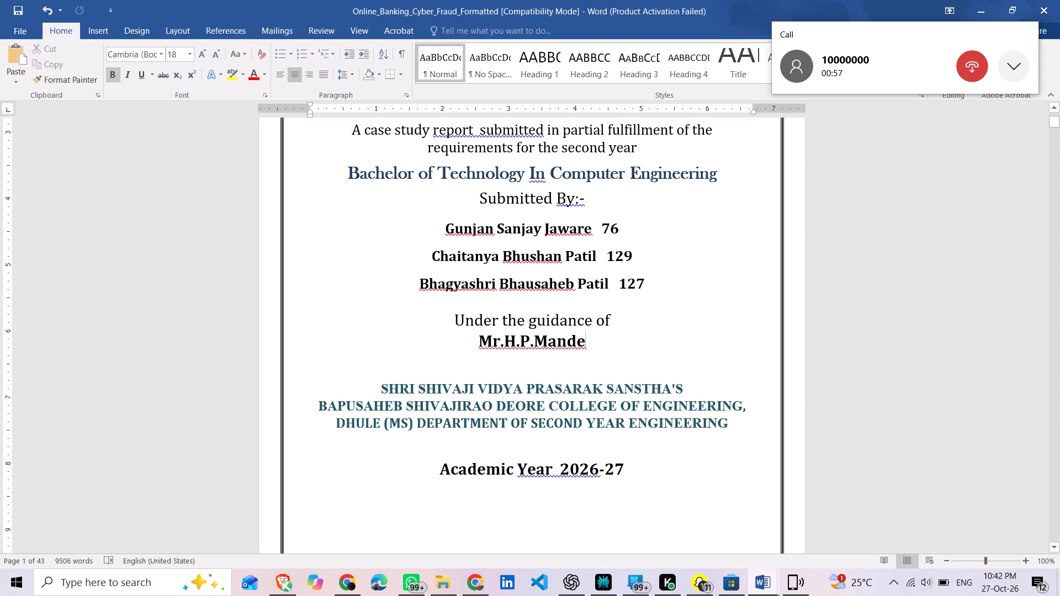
pyautogui.scroll(1, 590, 337)
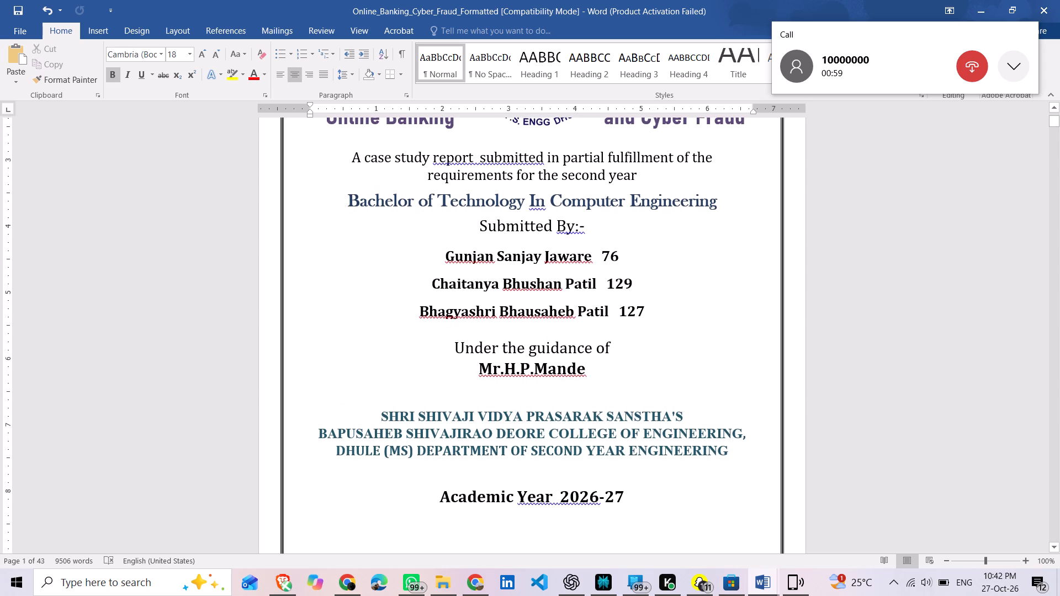
pyautogui.scroll(1, 590, 337)
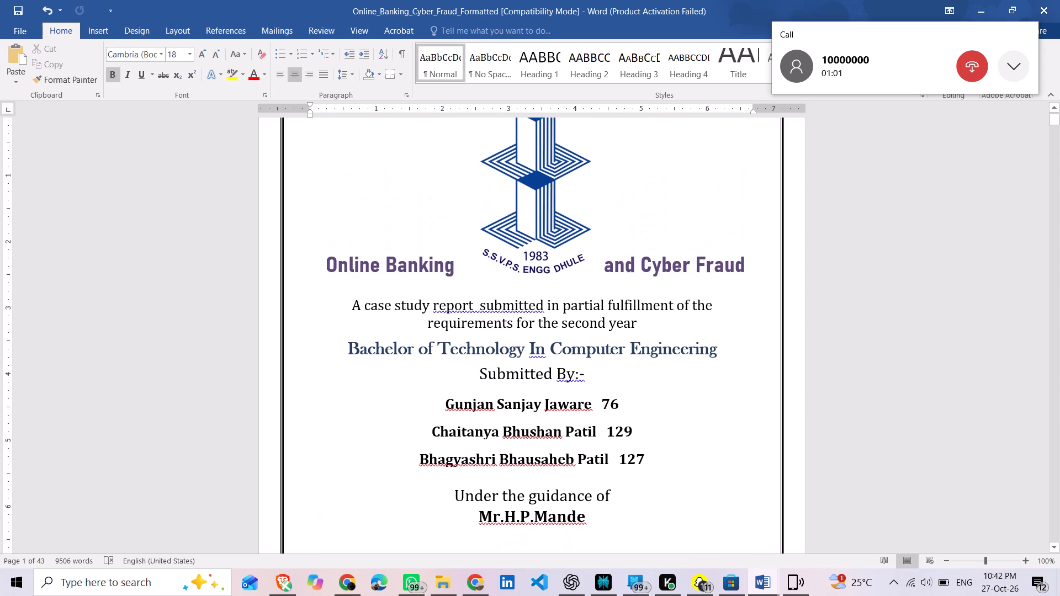
pyautogui.scroll(1, 590, 337)
pyautogui.click(426, 239)
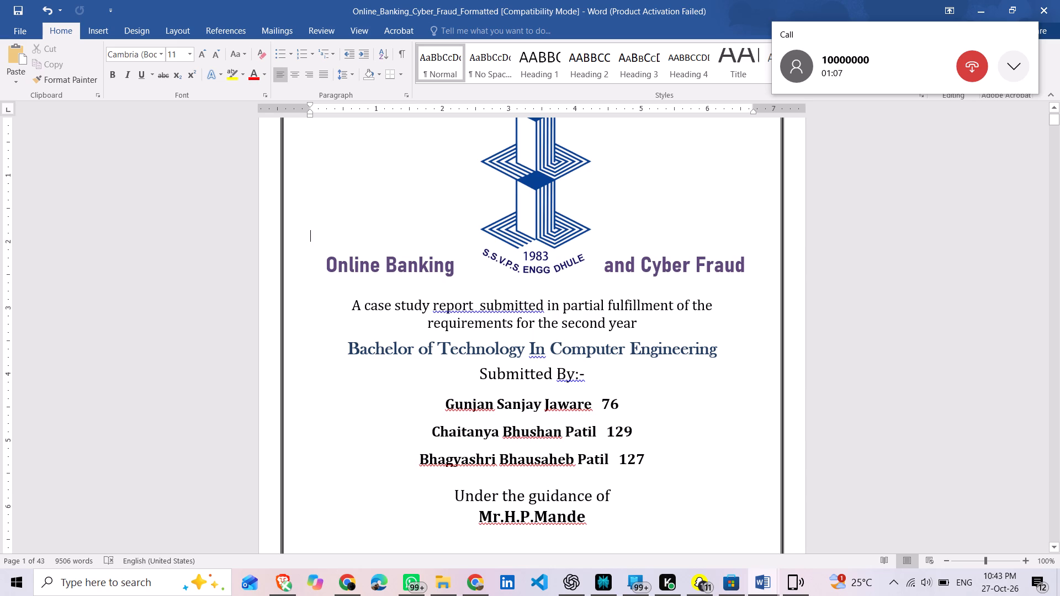
pyautogui.press('Return')
pyautogui.press('Return')
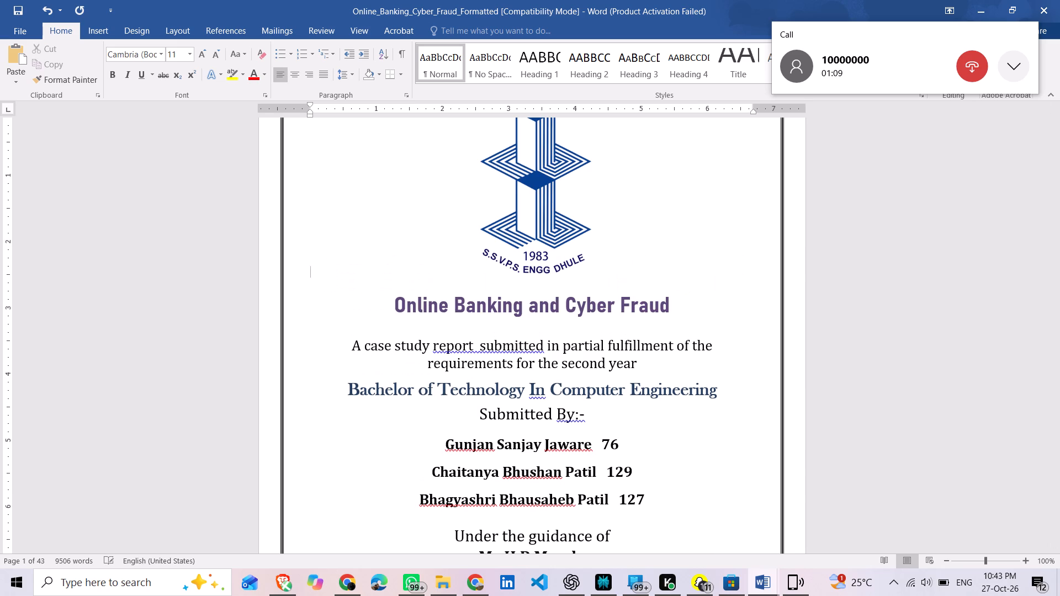
# Change the first student's roll number under "Submitted By" to 48.
pyautogui.scroll(-1, 426, 239)
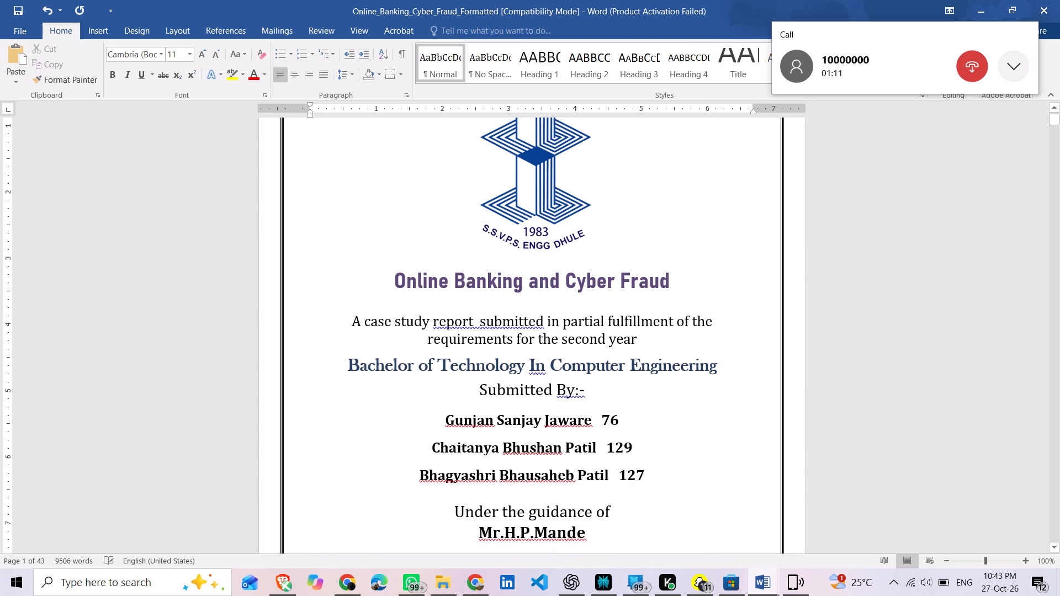
pyautogui.scroll(-2, 426, 239)
pyautogui.scroll(1, 426, 239)
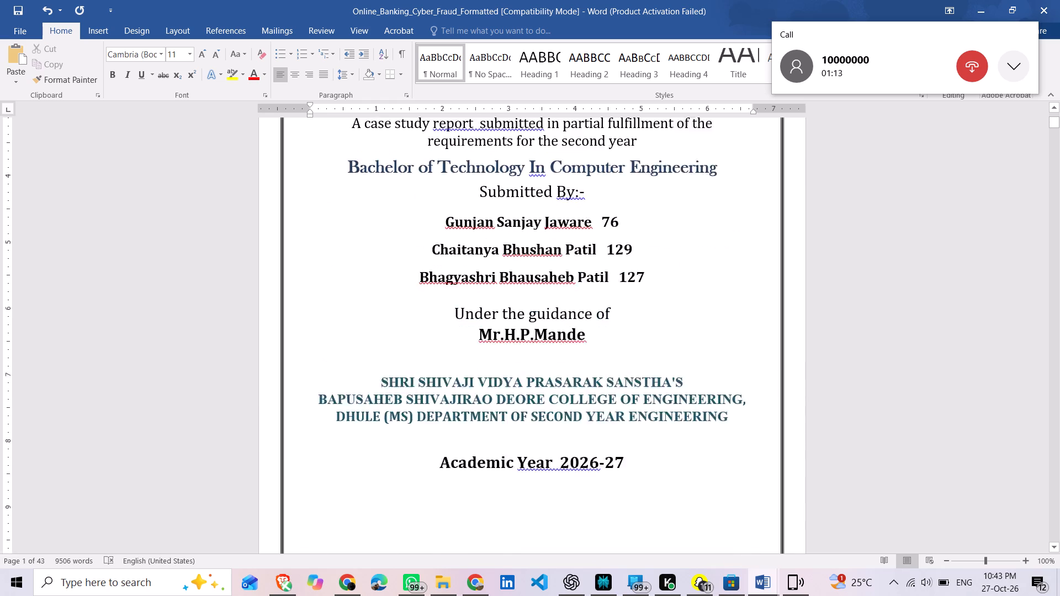
pyautogui.scroll(2, 426, 239)
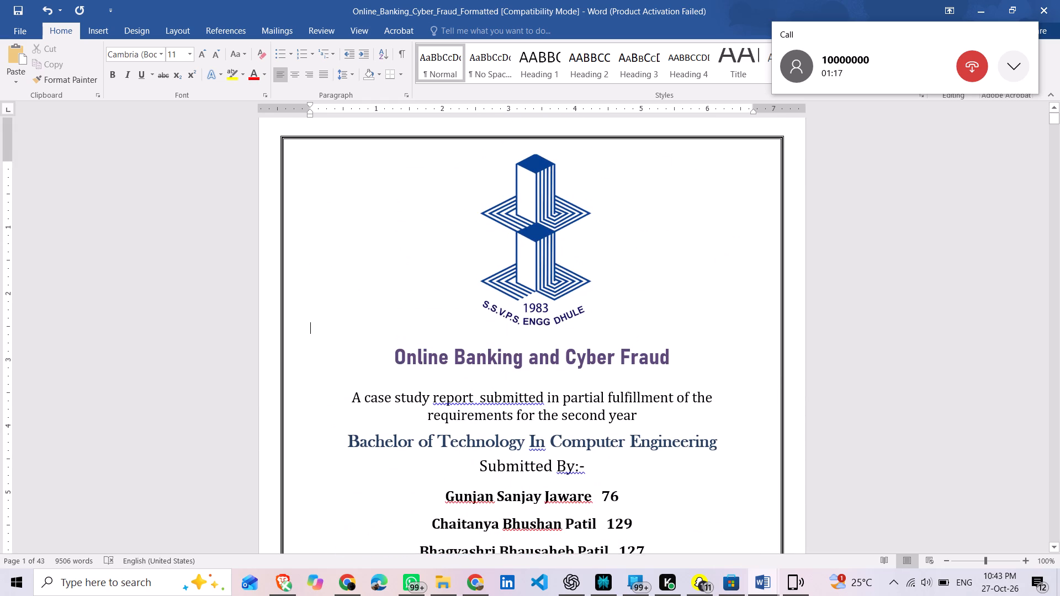
pyautogui.scroll(-1, 632, 409)
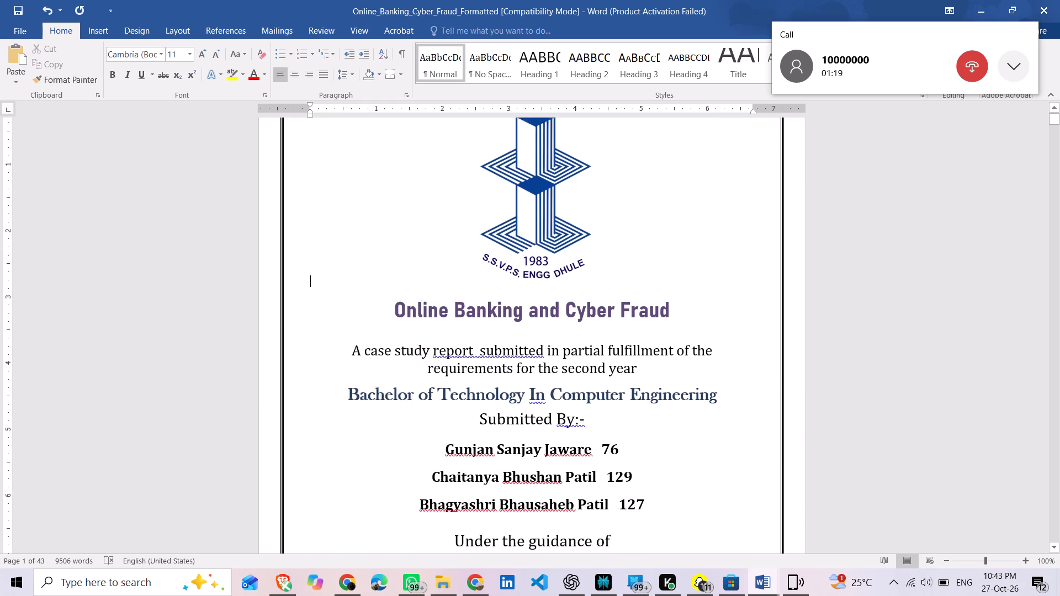
pyautogui.scroll(-1, 632, 409)
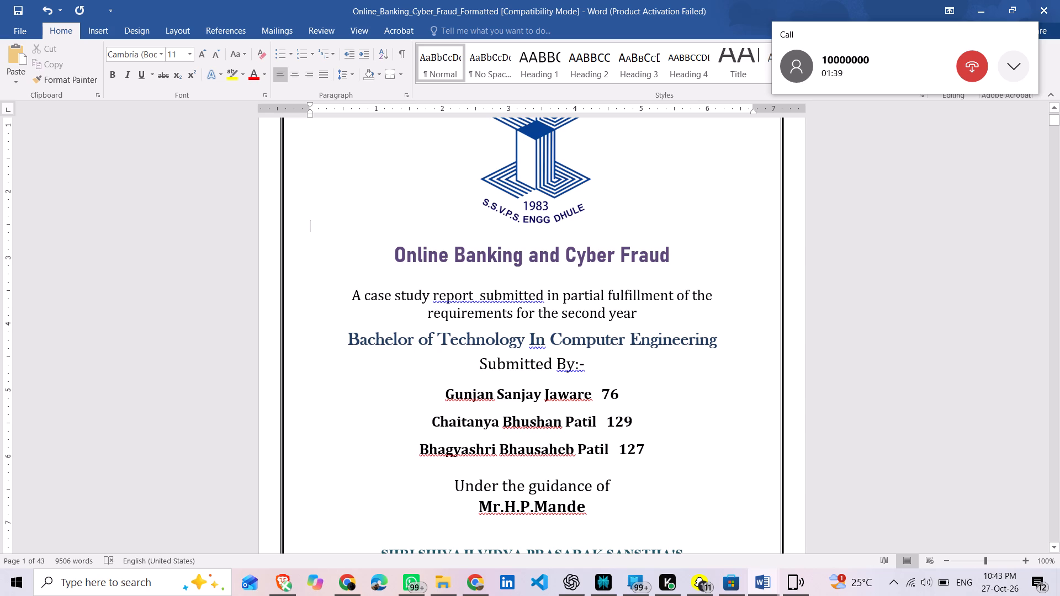
pyautogui.click(619, 394)
pyautogui.press('BackSpace')
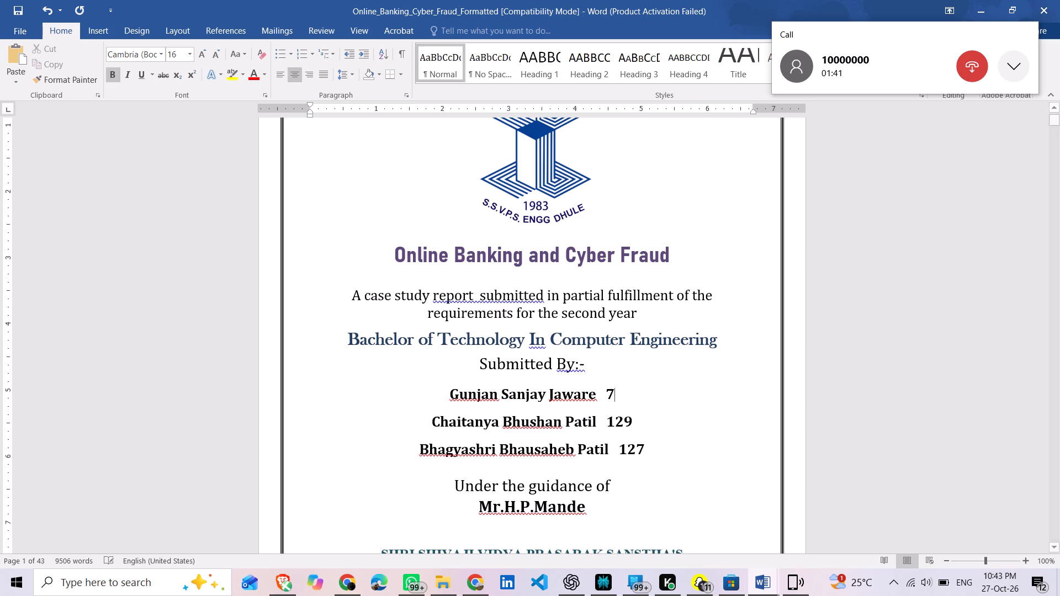
pyautogui.press('BackSpace')
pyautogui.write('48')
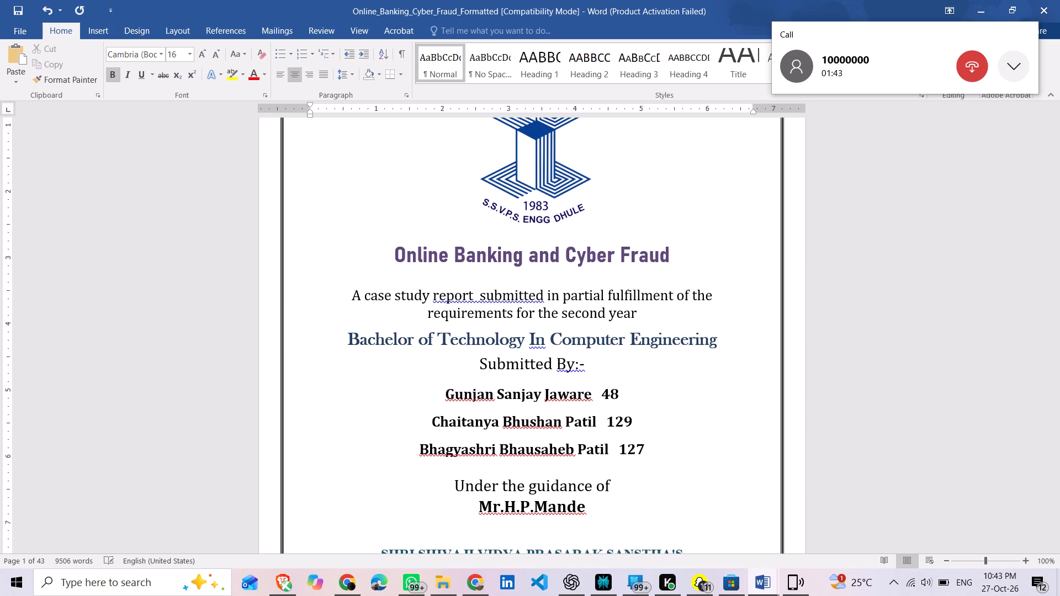
# Replace the second student's entry under "Submitted By" with the new student's name and roll number 55.
pyautogui.click(638, 424)
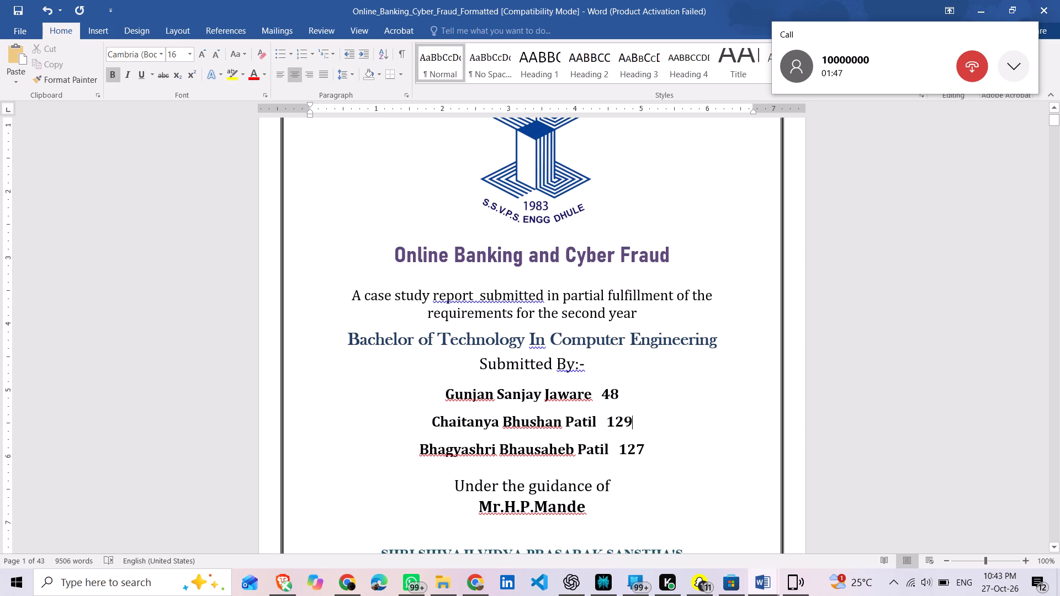
pyautogui.moveTo(431, 419); pyautogui.dragTo(631, 421)
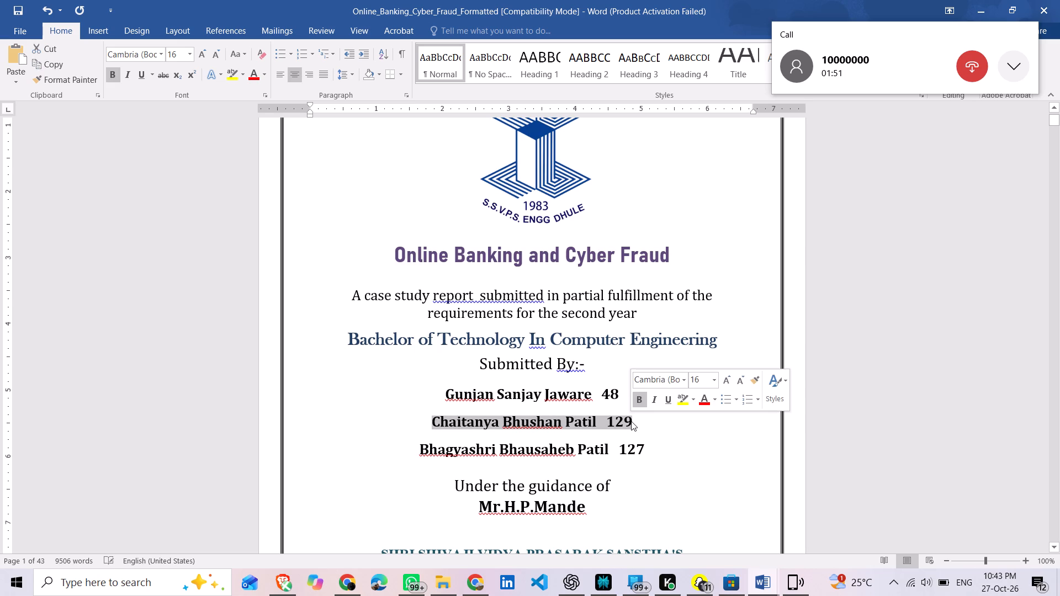
pyautogui.press('BackSpace')
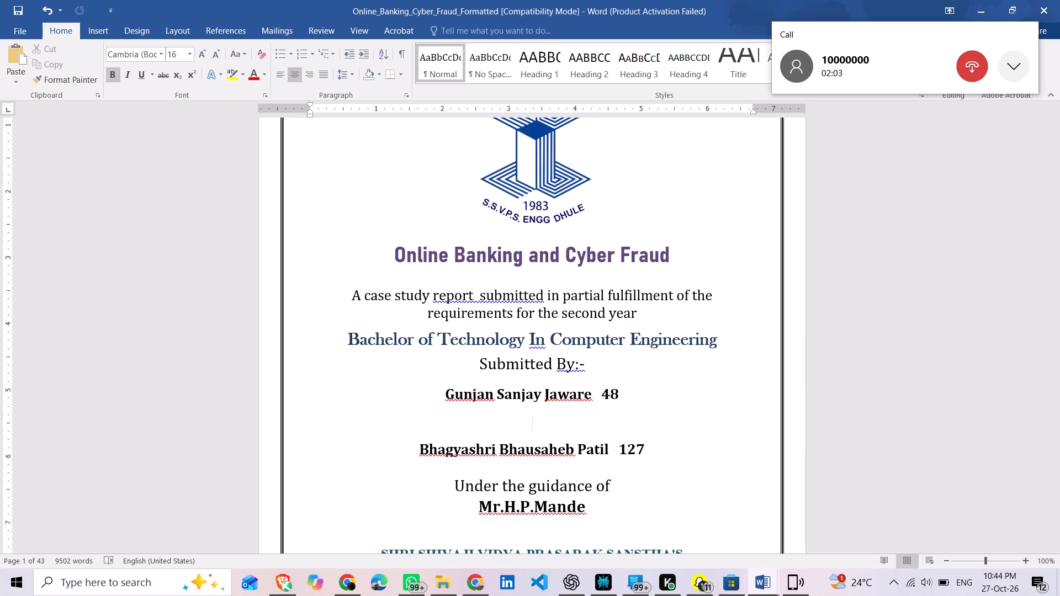
pyautogui.press('BackSpace')
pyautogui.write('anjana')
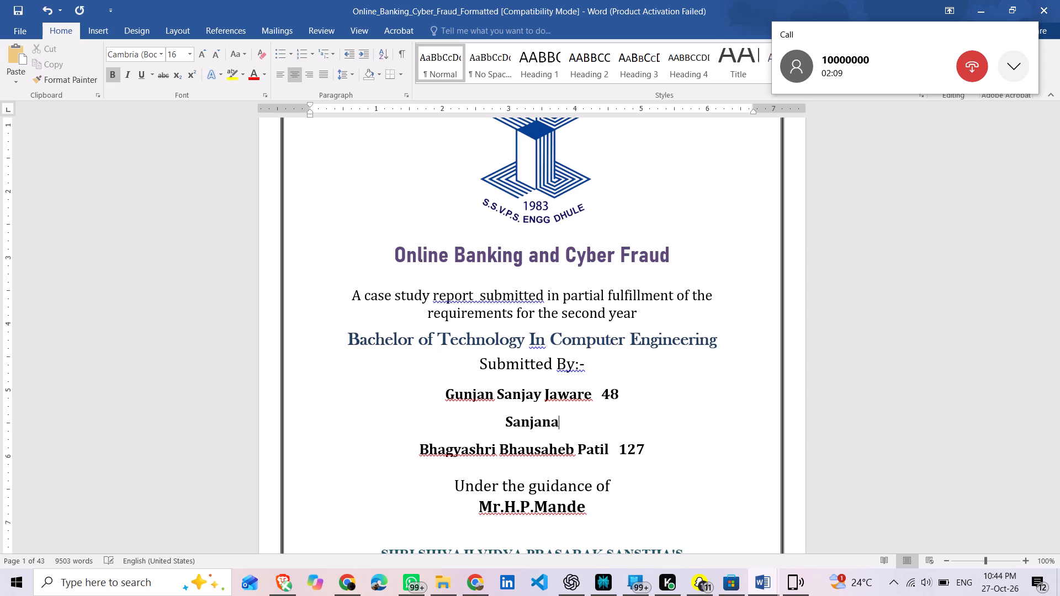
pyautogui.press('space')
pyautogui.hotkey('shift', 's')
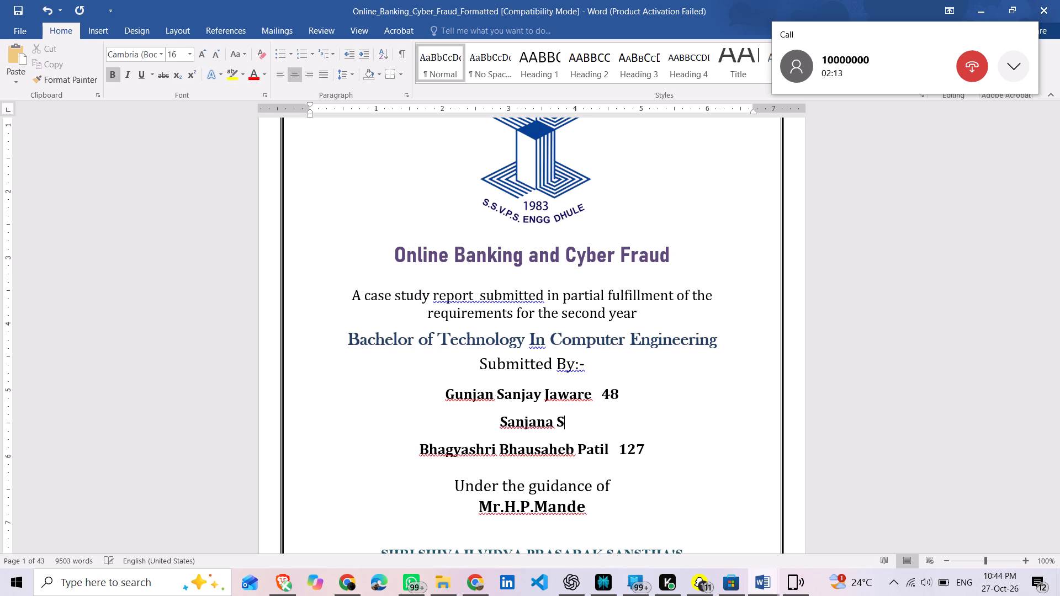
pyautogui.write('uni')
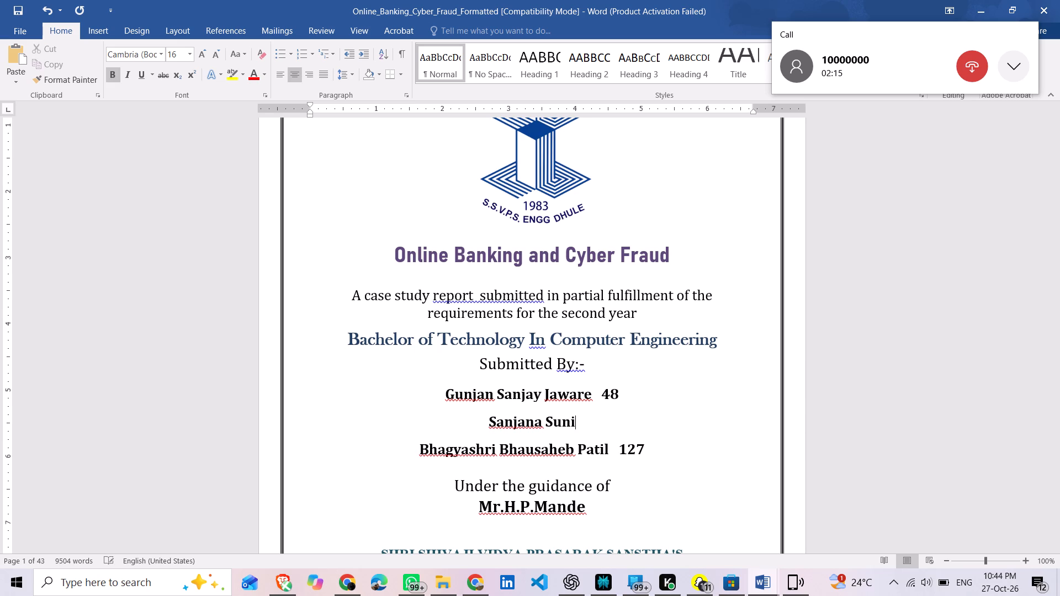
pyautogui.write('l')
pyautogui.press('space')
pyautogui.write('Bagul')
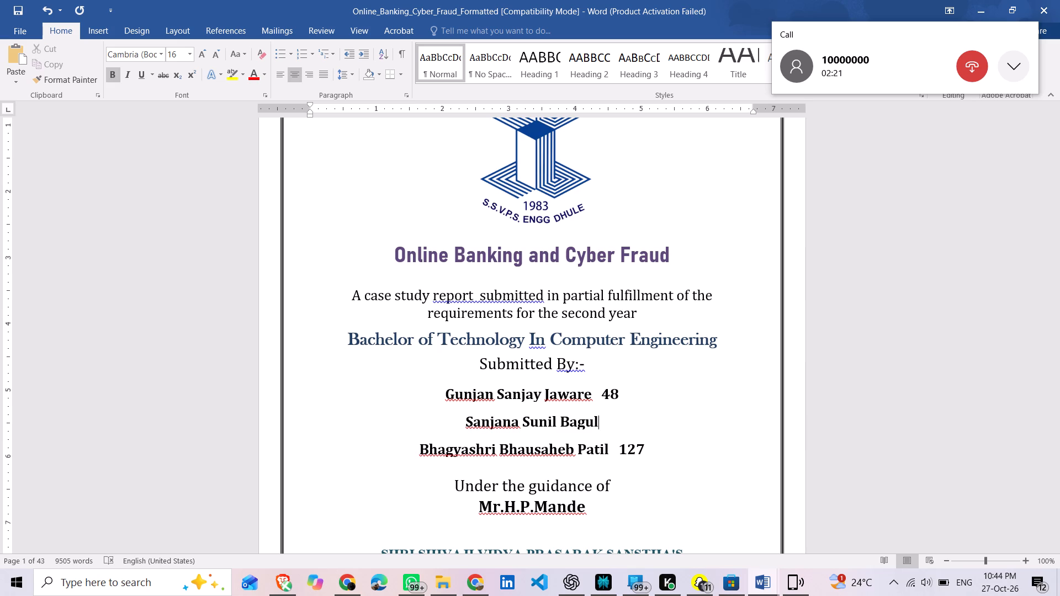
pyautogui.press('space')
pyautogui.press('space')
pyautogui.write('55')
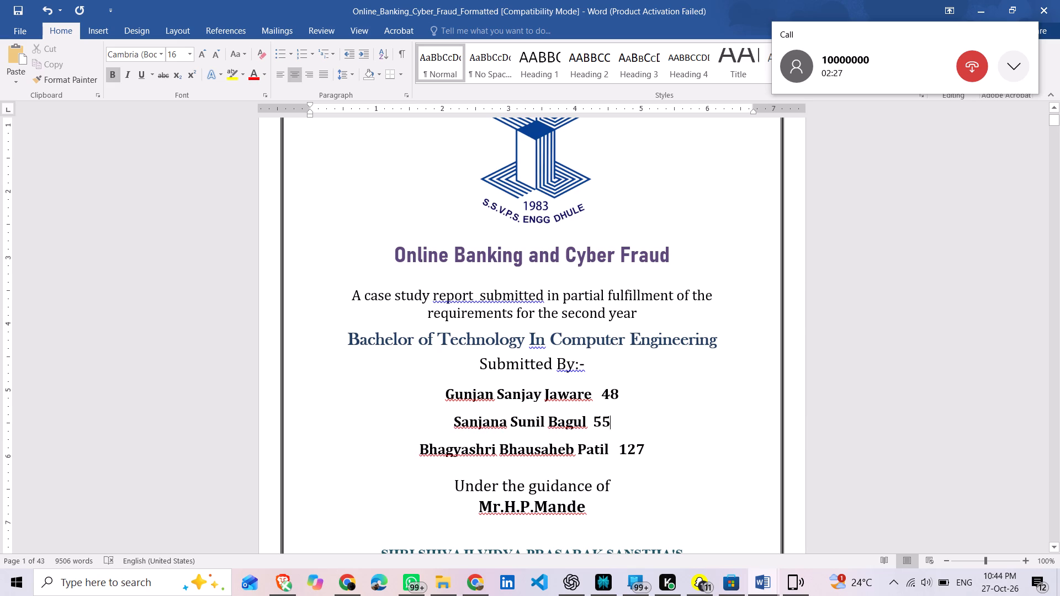
# Replace the third student's entry under "Submitted By" with the new student's name and roll number 49.
pyautogui.moveTo(653, 446); pyautogui.dragTo(451, 453)
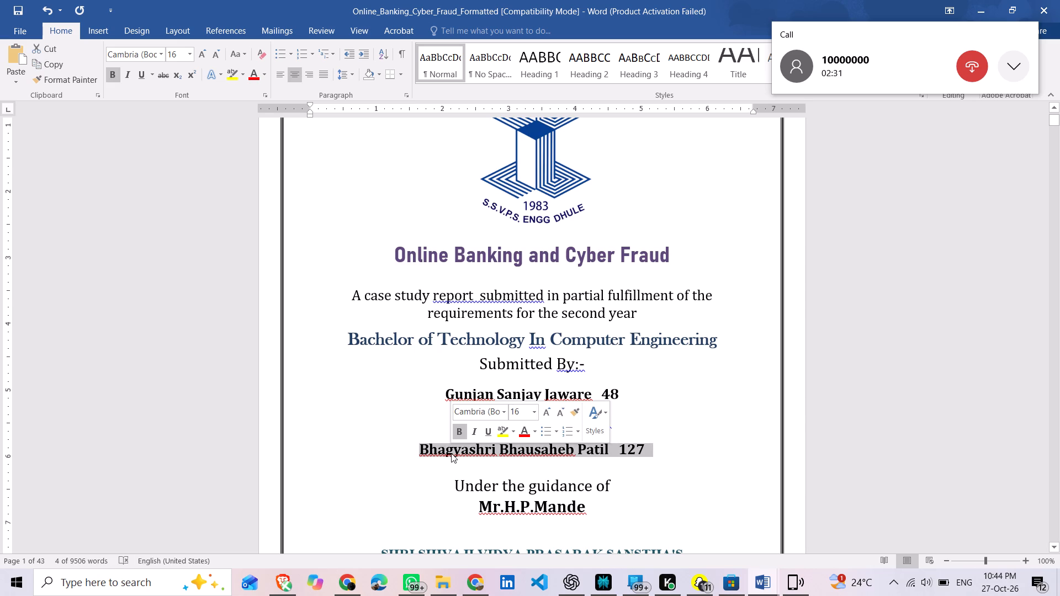
pyautogui.press('BackSpace')
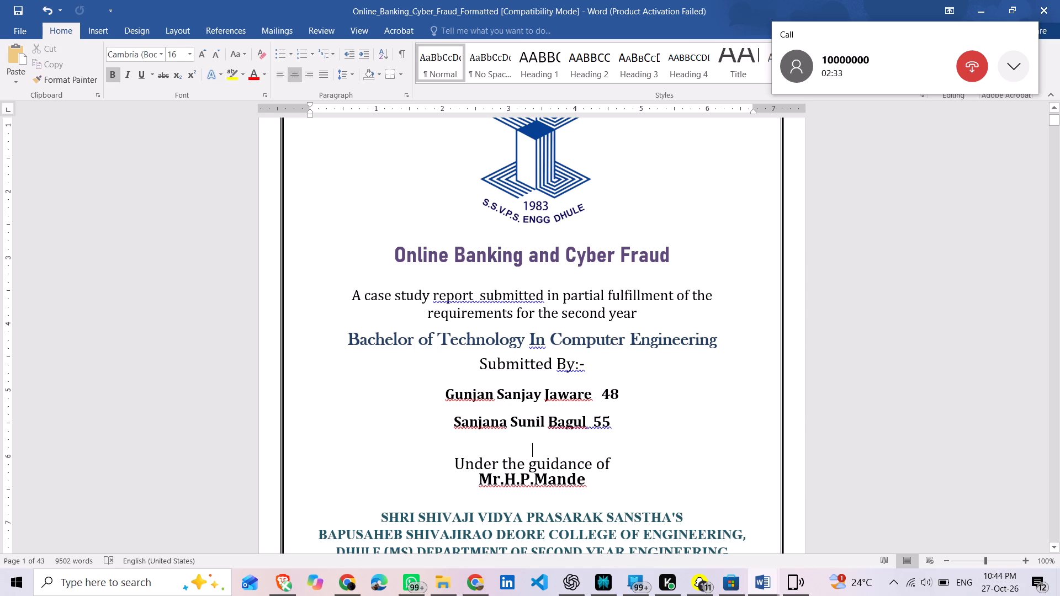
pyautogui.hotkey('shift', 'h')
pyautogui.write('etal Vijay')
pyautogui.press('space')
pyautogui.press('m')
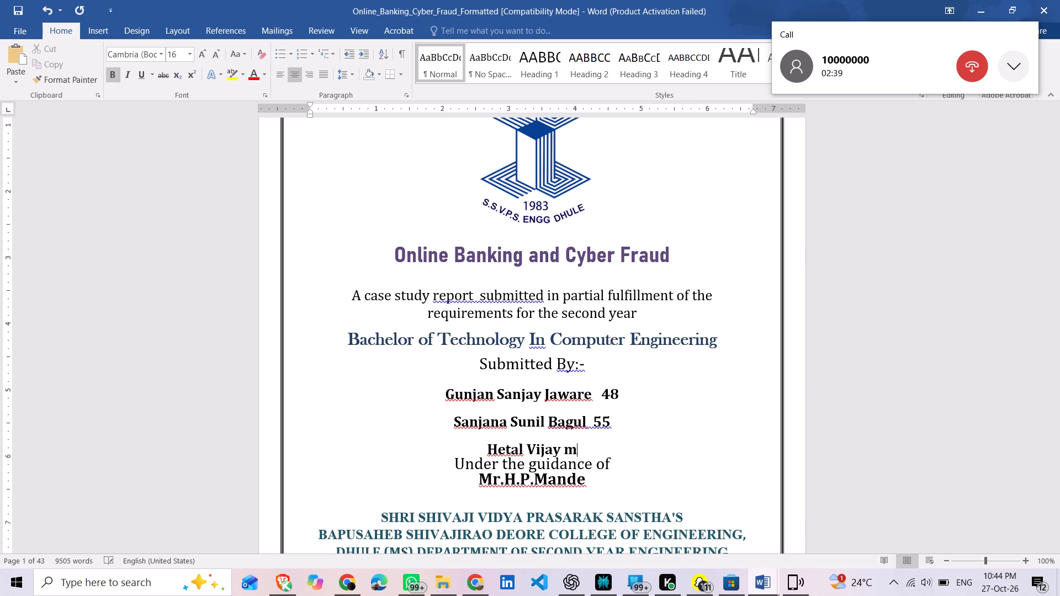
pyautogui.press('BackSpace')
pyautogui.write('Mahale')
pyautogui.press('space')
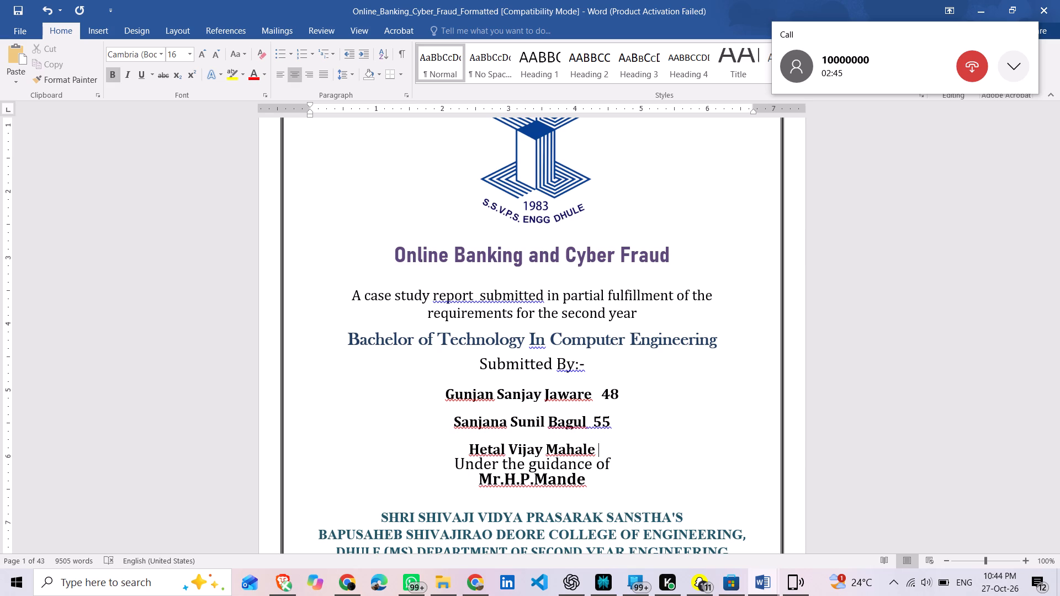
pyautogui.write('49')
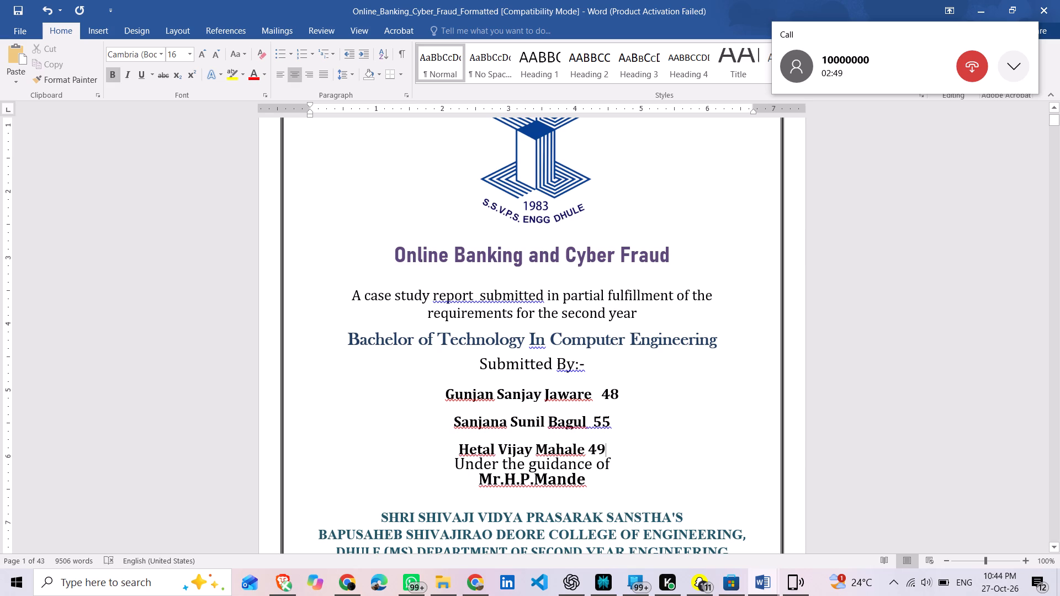
# Move the student entry with roll number 55 below the roll number 49 entry and close the gap it leaves.
pyautogui.moveTo(616, 422); pyautogui.dragTo(465, 422)
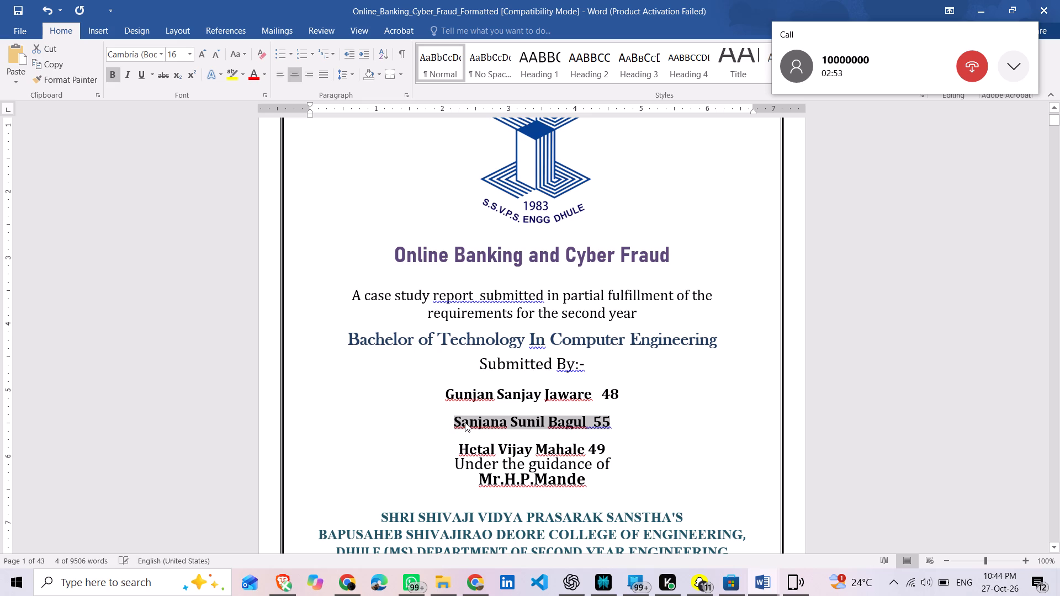
pyautogui.hotkey('ctrl', 'c')
pyautogui.press('BackSpace')
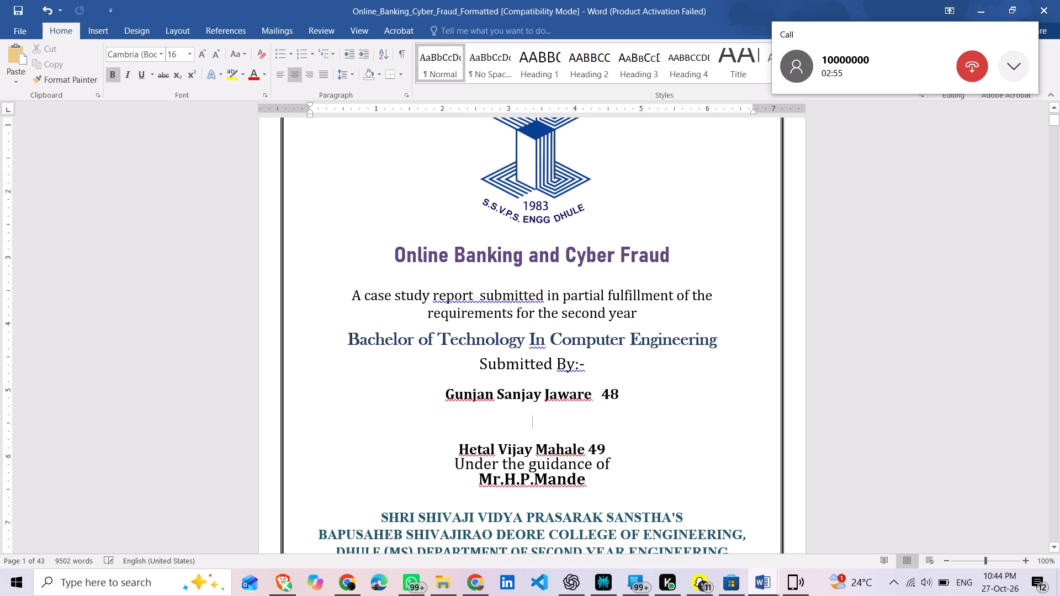
pyautogui.press('BackSpace')
pyautogui.press('BackSpace')
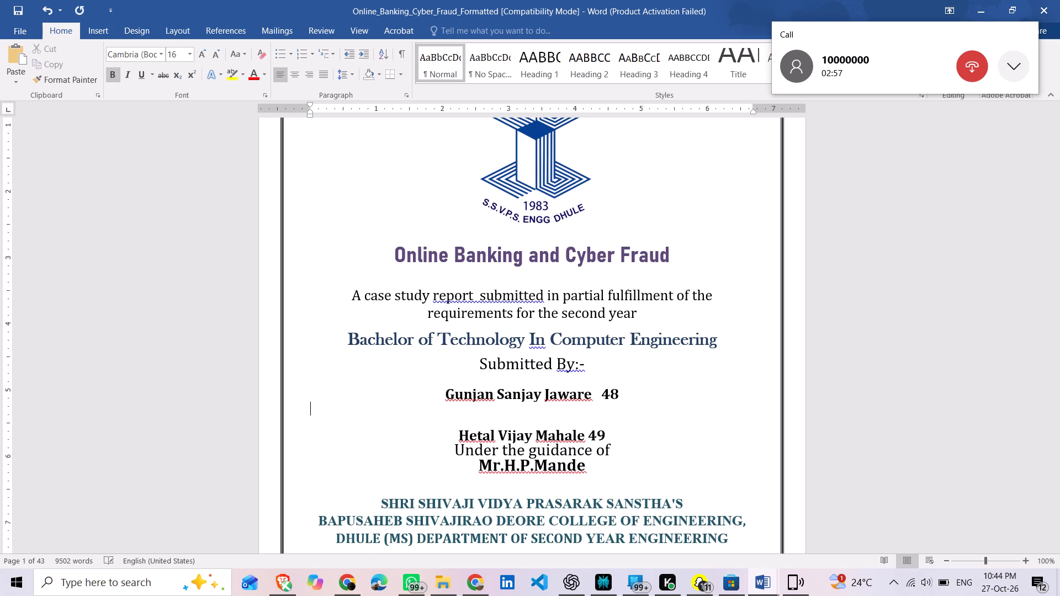
pyautogui.press('BackSpace')
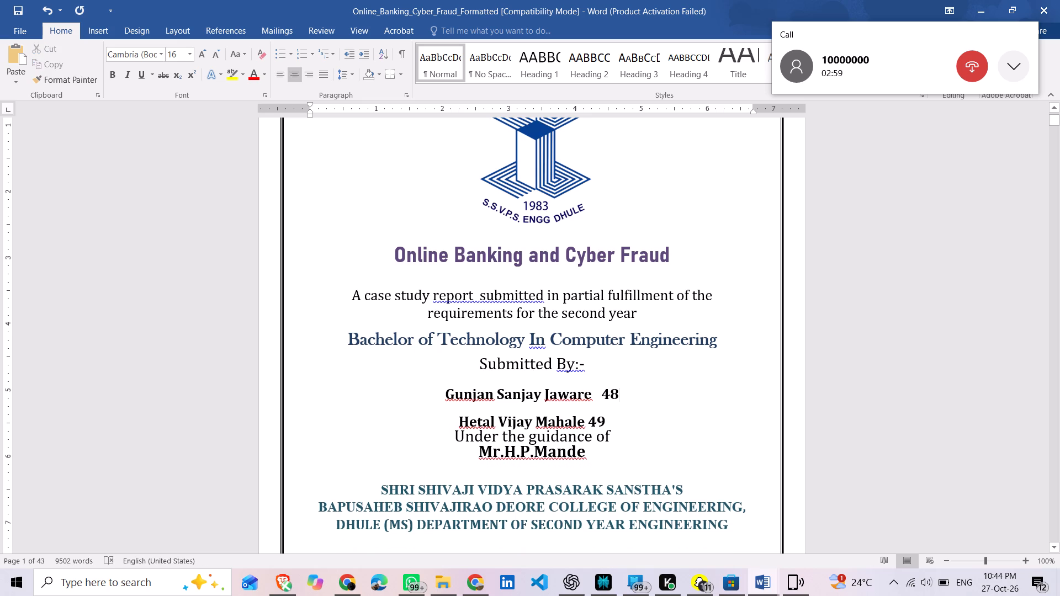
pyautogui.click(629, 418)
pyautogui.press('Return')
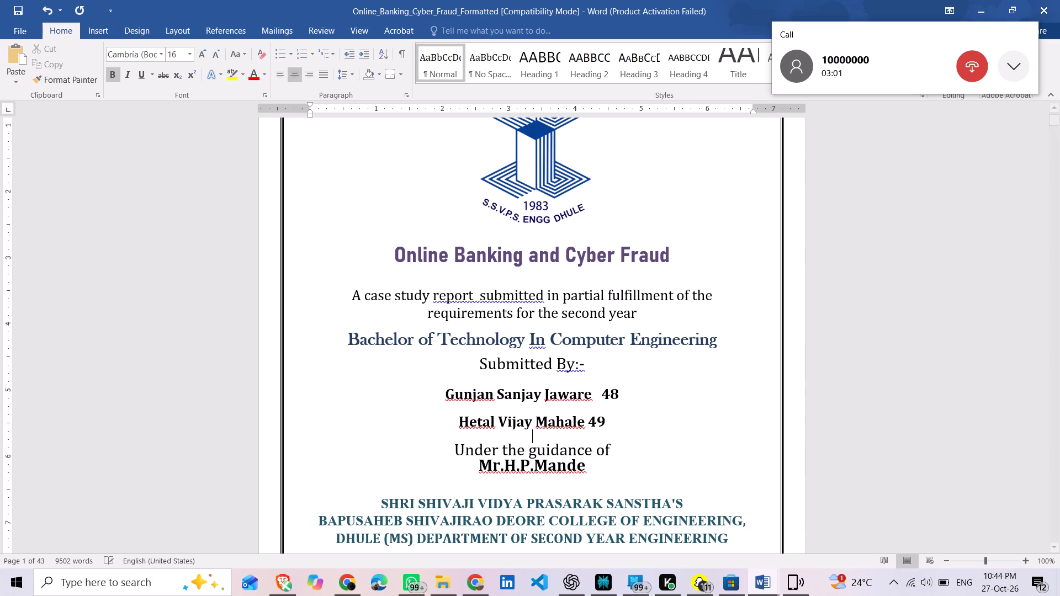
pyautogui.hotkey('ctrl', 'v')
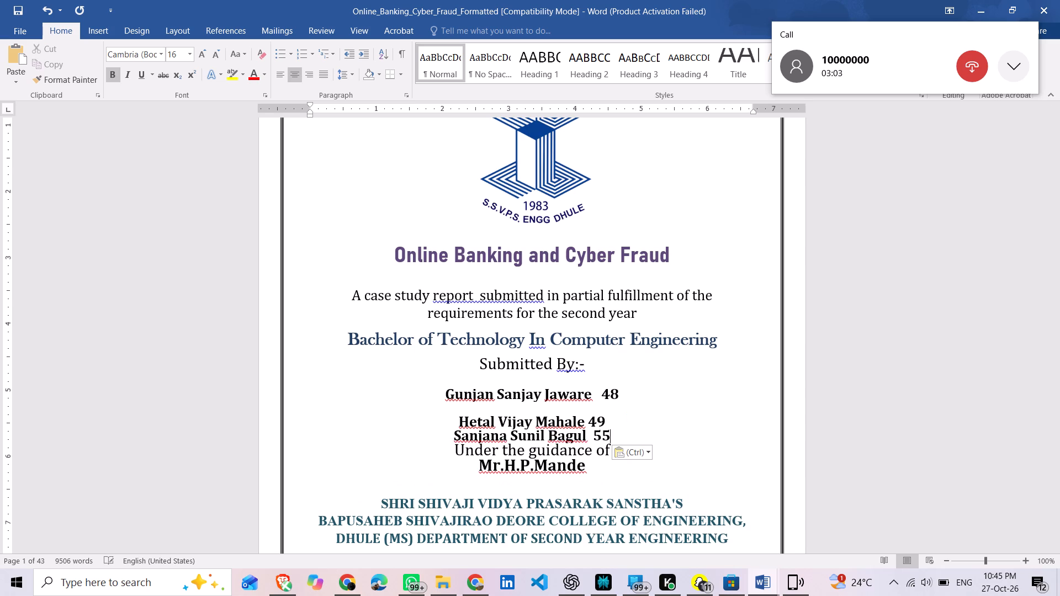
# Add blank lines between the roll number 49 and 55 entries and before "Under the guidance of".
pyautogui.click(614, 423)
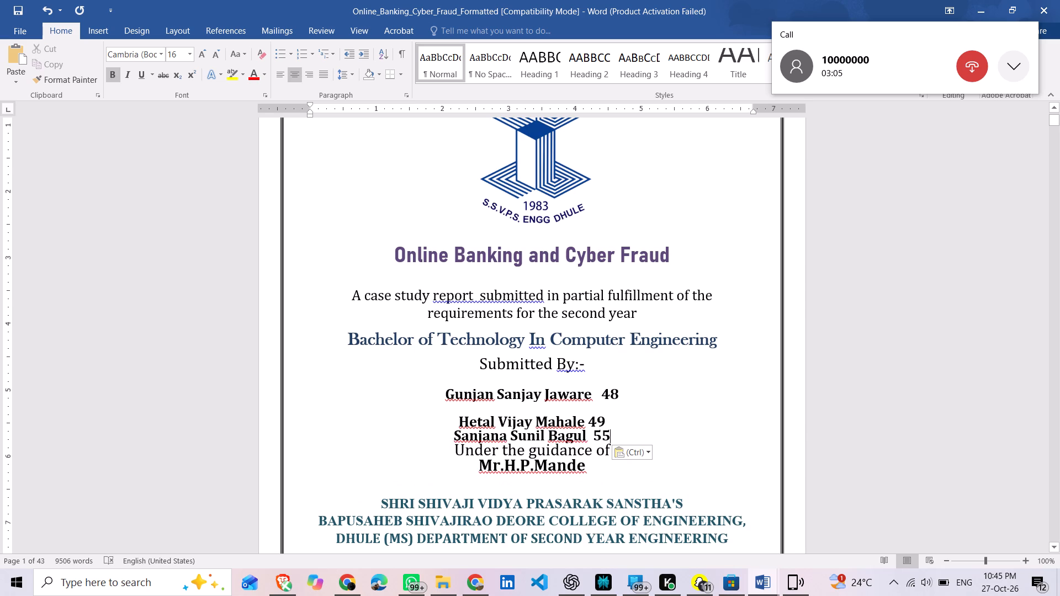
pyautogui.press('Return')
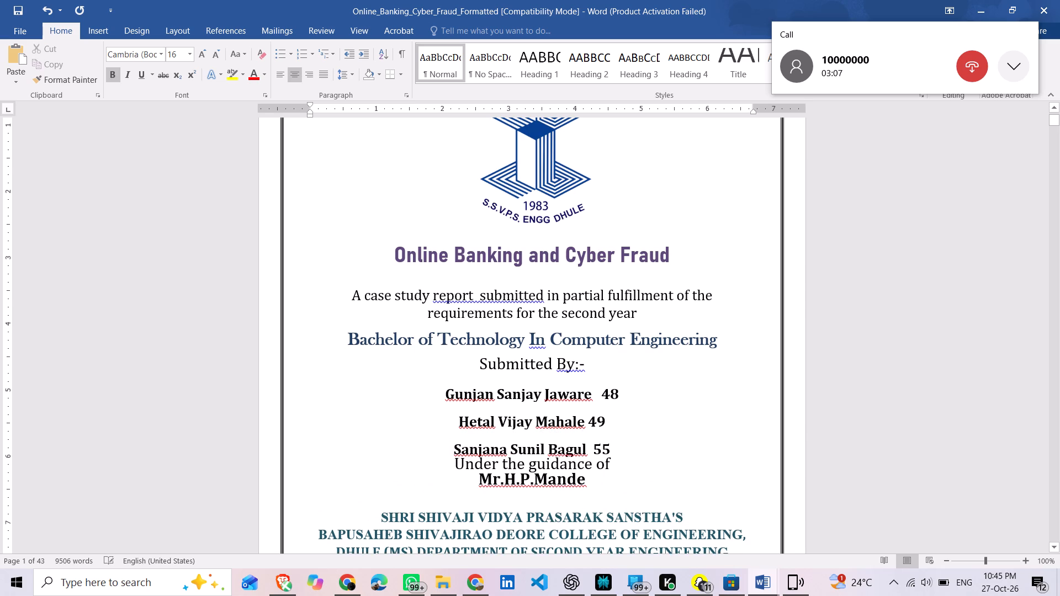
pyautogui.click(638, 449)
pyautogui.press('Return')
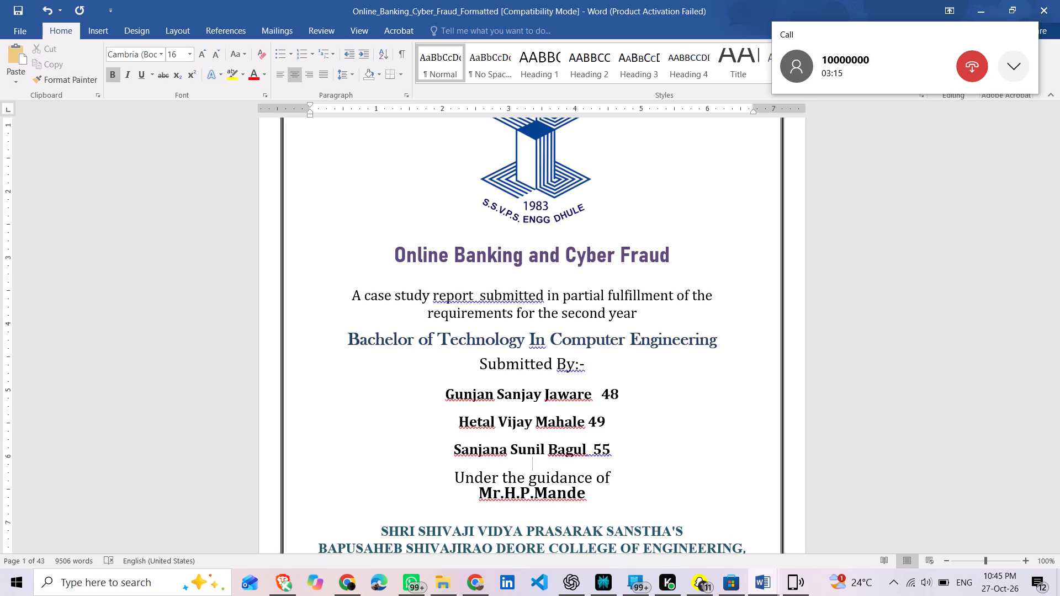
# Add a new student's name with roll number 45 above the roll number 48 entry, followed by a blank line.
pyautogui.click(598, 375)
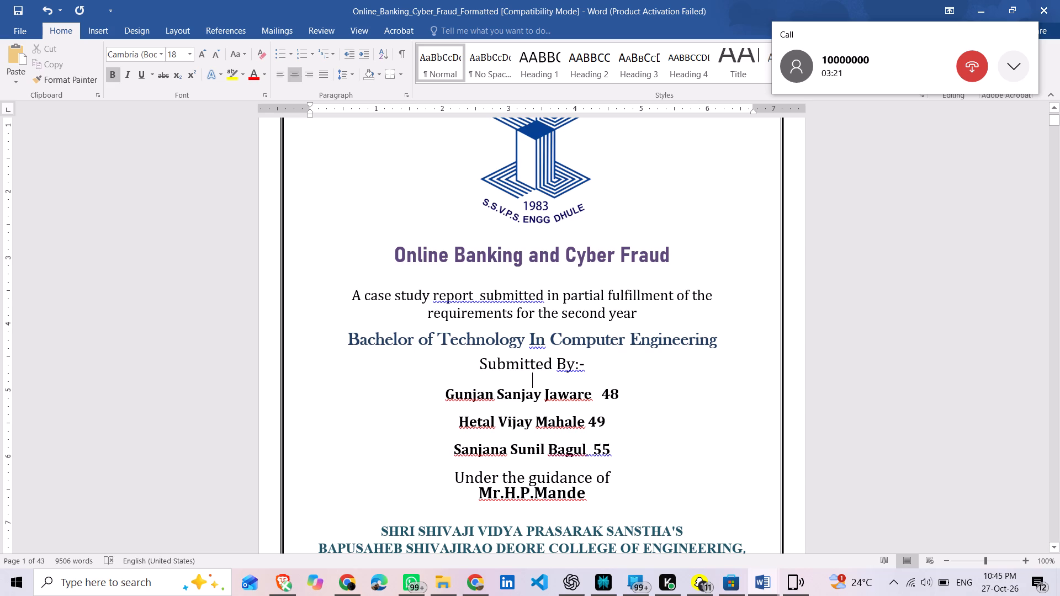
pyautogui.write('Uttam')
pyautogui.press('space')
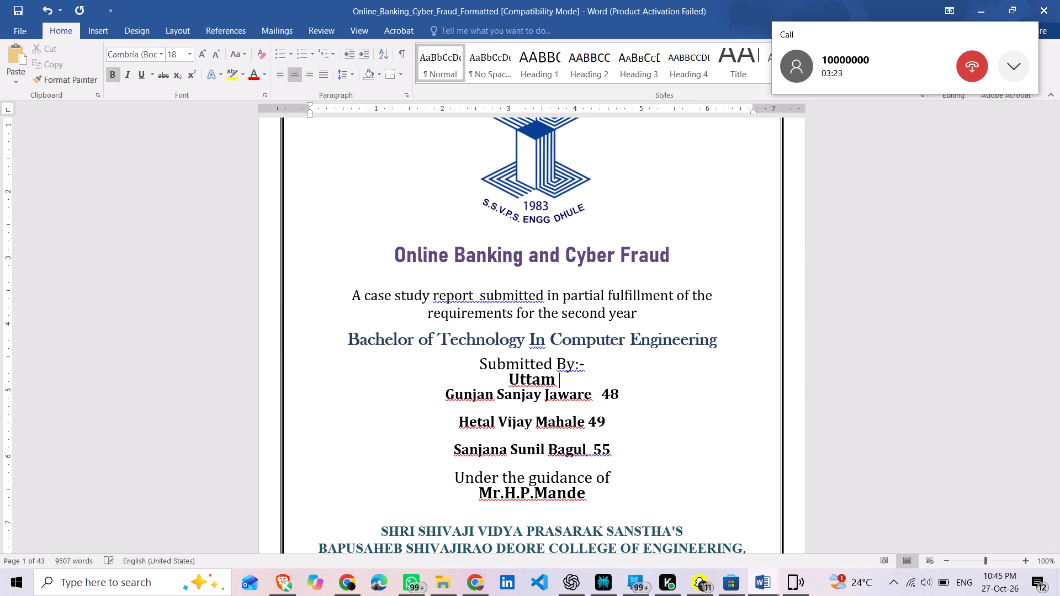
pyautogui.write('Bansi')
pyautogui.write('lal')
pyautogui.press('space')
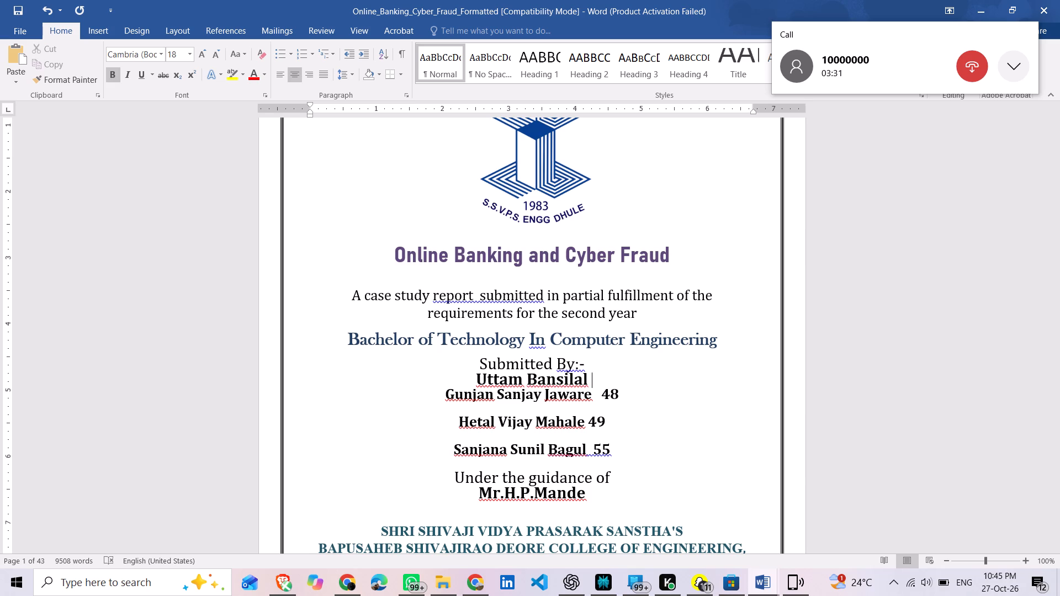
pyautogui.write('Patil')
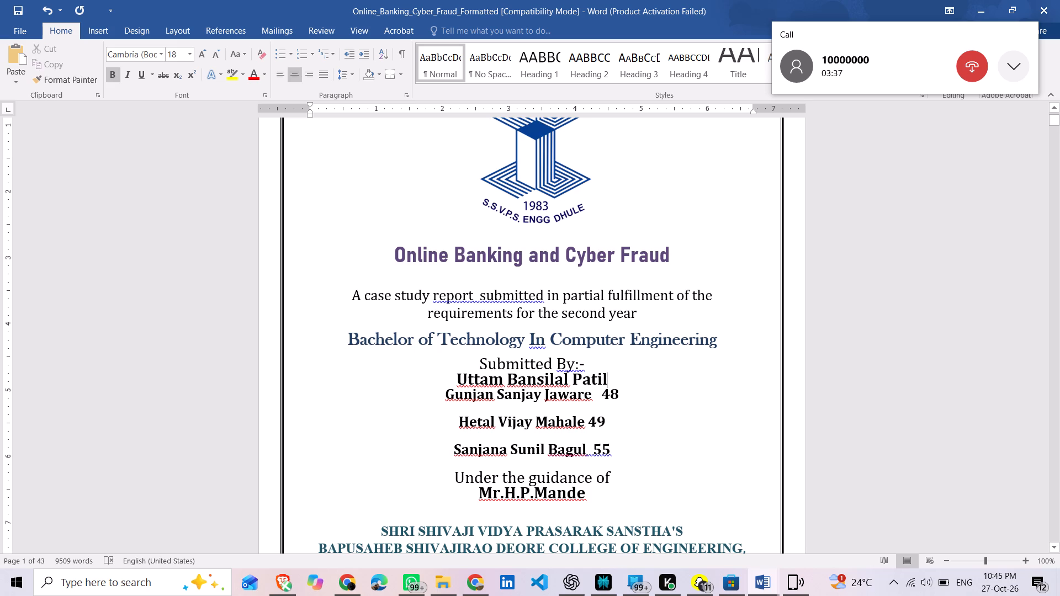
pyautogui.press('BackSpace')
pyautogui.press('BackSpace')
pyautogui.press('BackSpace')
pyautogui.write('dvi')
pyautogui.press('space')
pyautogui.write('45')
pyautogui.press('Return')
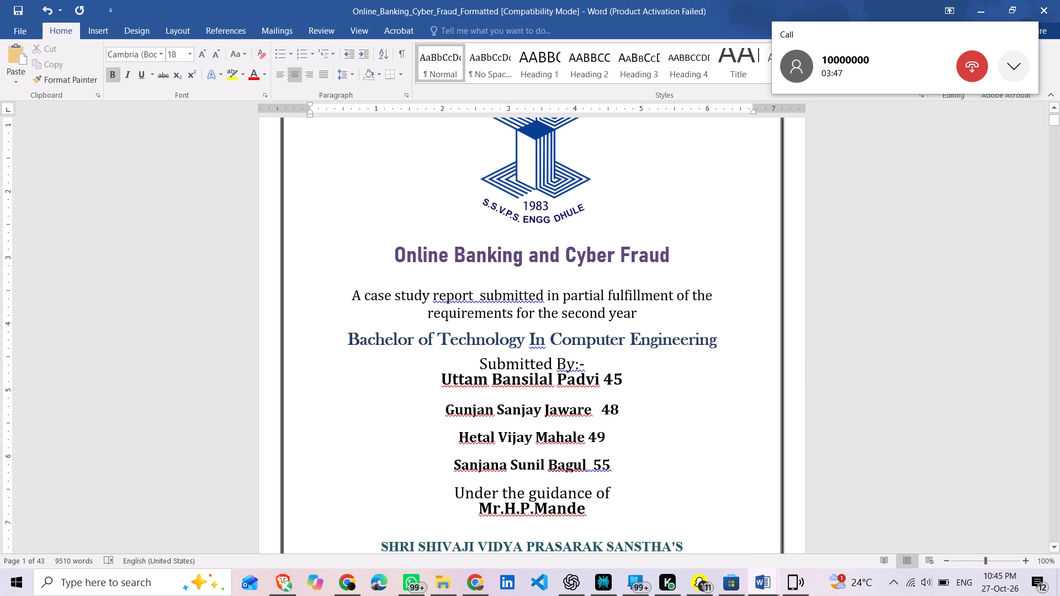
# Insert a blank line between "Submitted By:-" and the roll number 45 entry.
pyautogui.click(595, 364)
pyautogui.press('Return')
# Replace the guide's name after "Mr" on the cover page with a blank line of underscores.
pyautogui.scroll(-2, 595, 364)
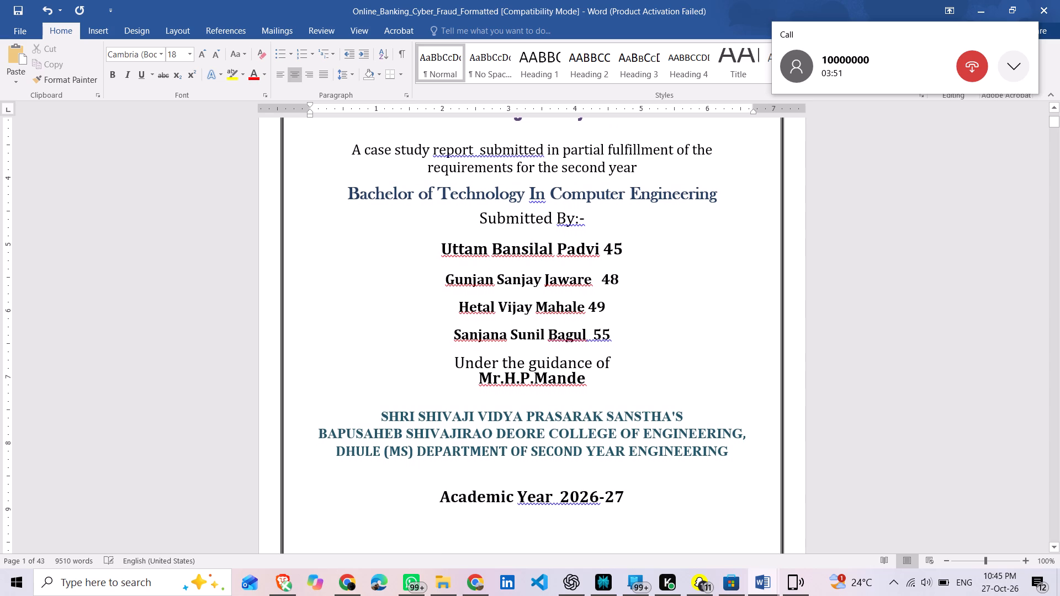
pyautogui.click(592, 379)
pyautogui.press('BackSpace')
pyautogui.press('BackSpace')
pyautogui.press('BackSpace')
pyautogui.press('BackSpace')
pyautogui.press('BackSpace')
pyautogui.press('BackSpace')
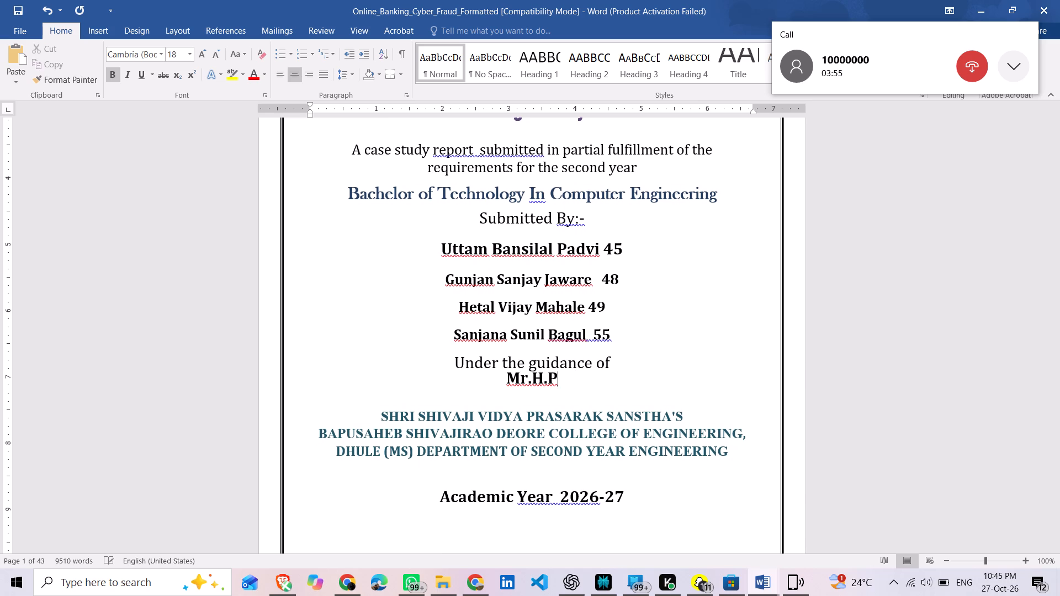
pyautogui.press('BackSpace')
pyautogui.press('BackSpace')
pyautogui.press('BackSpace')
pyautogui.press('BackSpace')
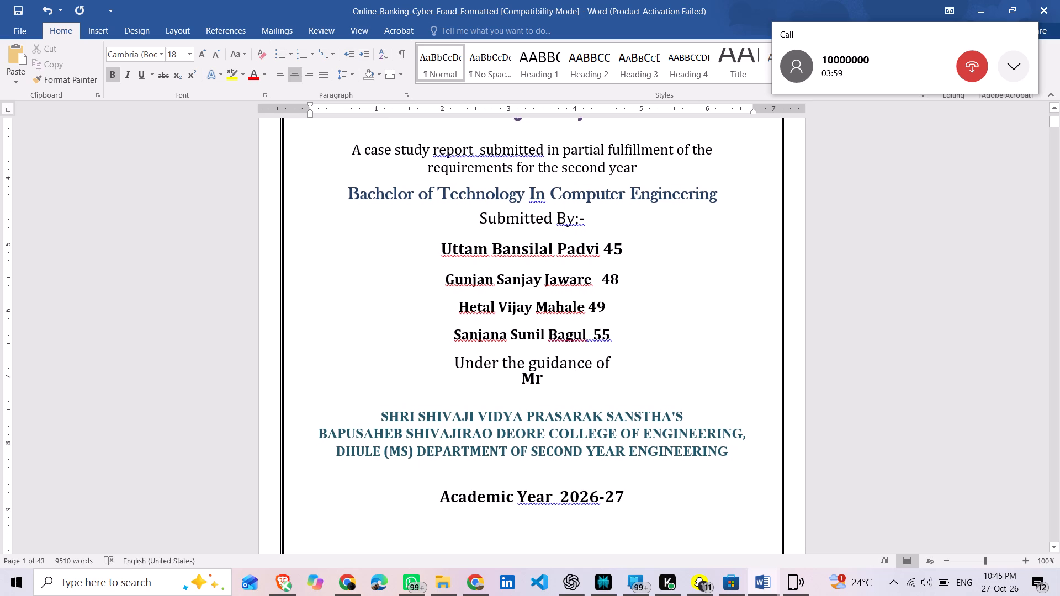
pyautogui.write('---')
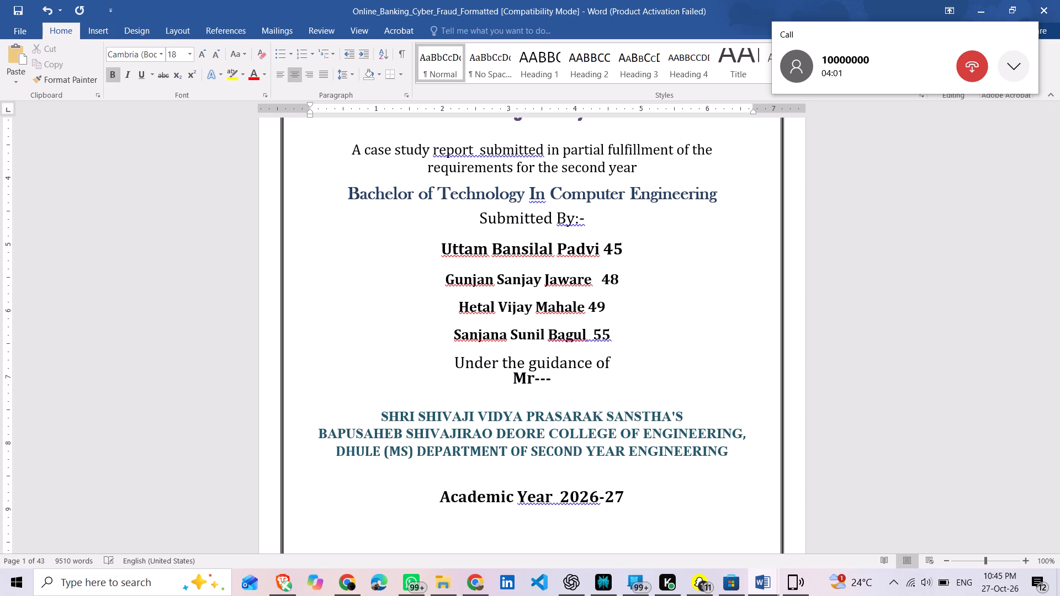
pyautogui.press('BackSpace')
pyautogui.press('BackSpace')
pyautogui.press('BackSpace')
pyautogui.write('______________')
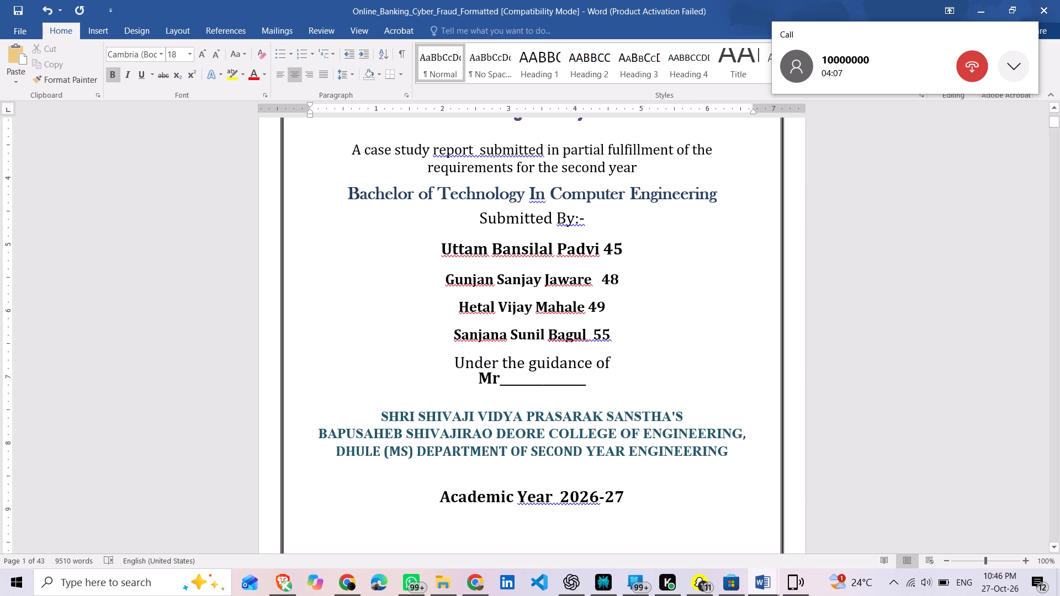
# Review the end of the cover page and the table of contents that follows it.
pyautogui.scroll(-1, 541, 439)
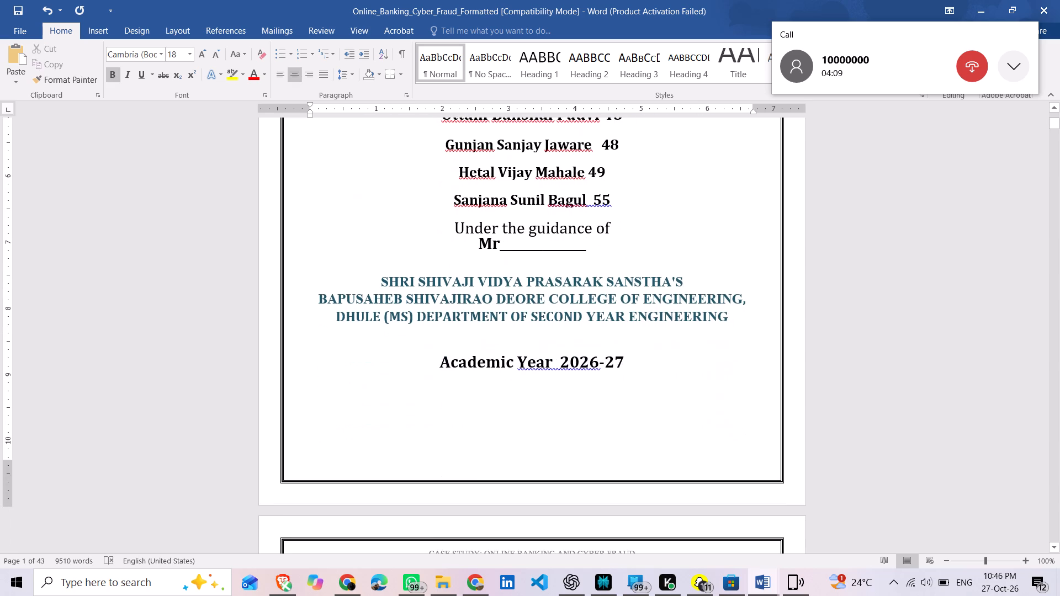
pyautogui.scroll(-2, 584, 392)
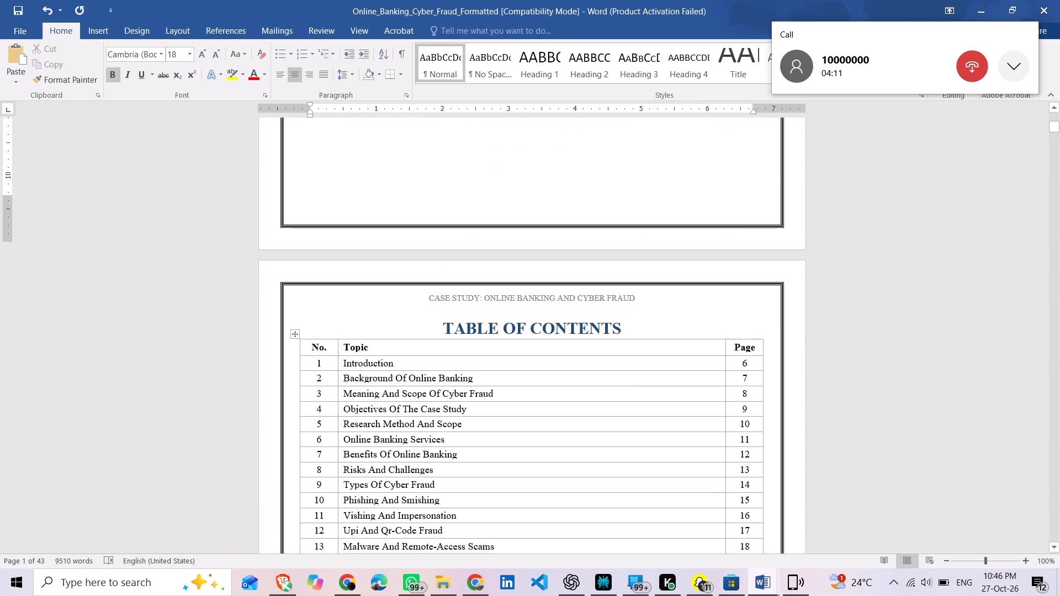
pyautogui.scroll(-3, 584, 392)
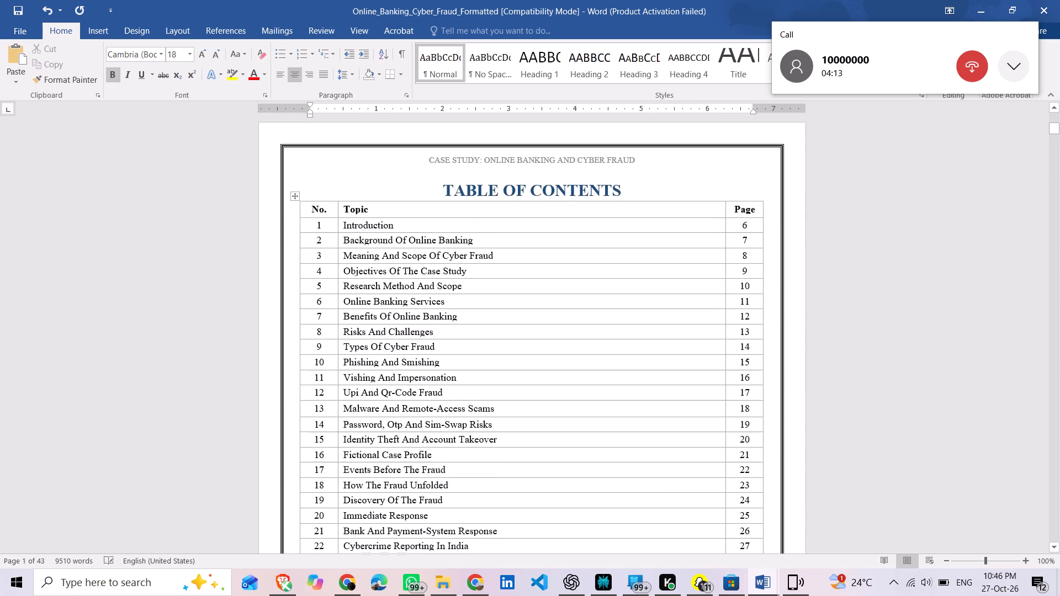
pyautogui.scroll(-3, 584, 392)
pyautogui.scroll(1, 584, 392)
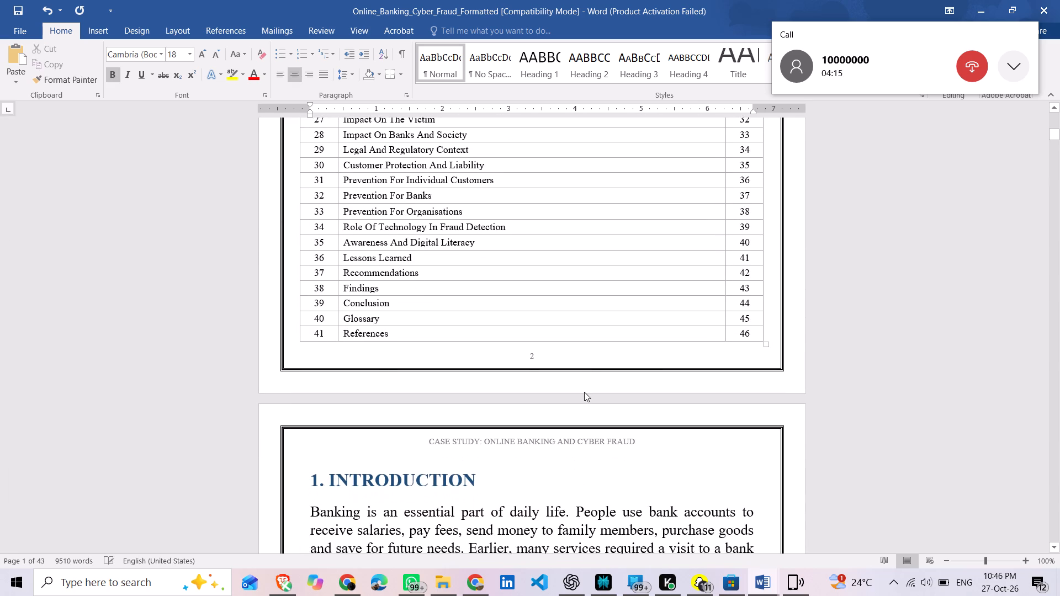
pyautogui.scroll(2, 584, 392)
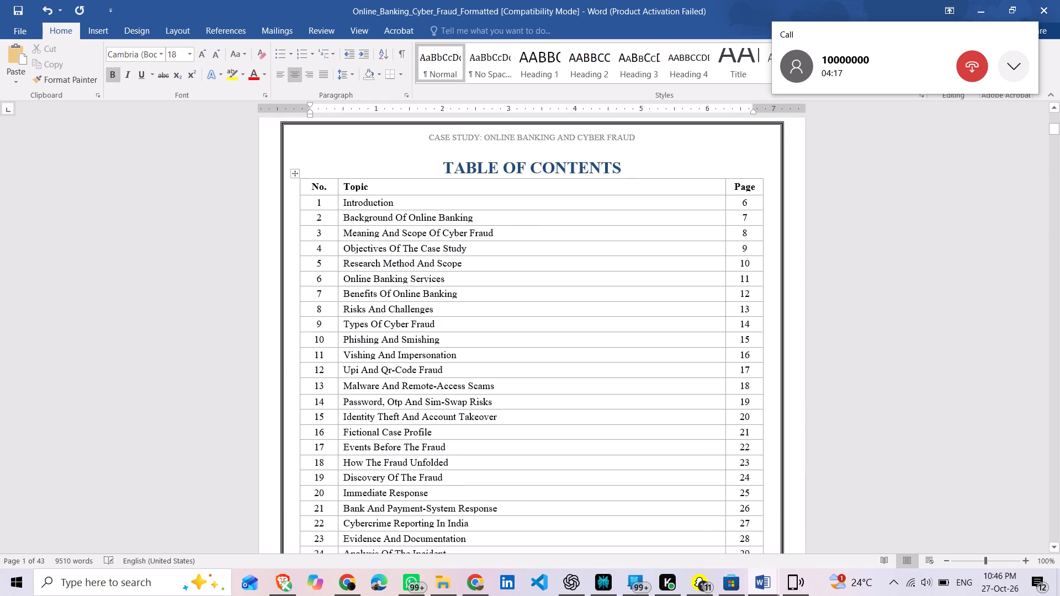
pyautogui.scroll(2, 584, 392)
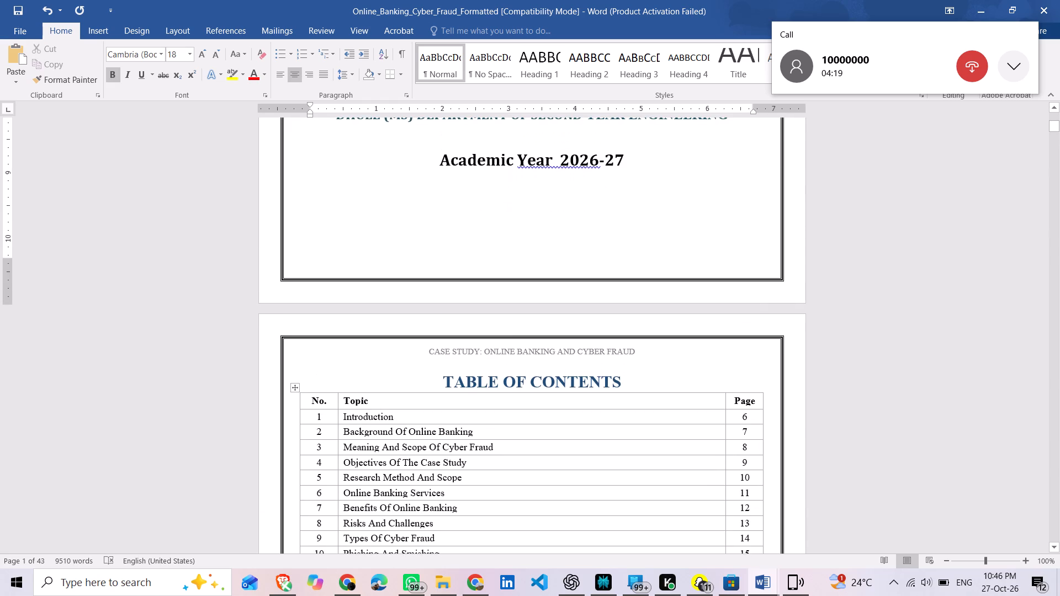
# Delete the entire "Glossary" row, number 40, from the table of contents.
pyautogui.scroll(-1, 584, 392)
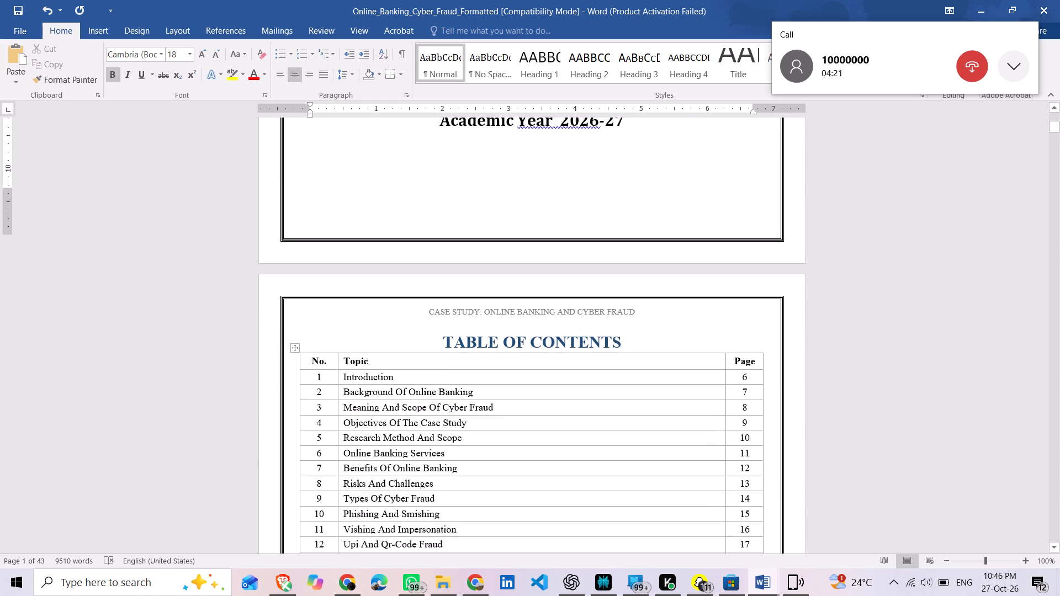
pyautogui.scroll(-4, 584, 392)
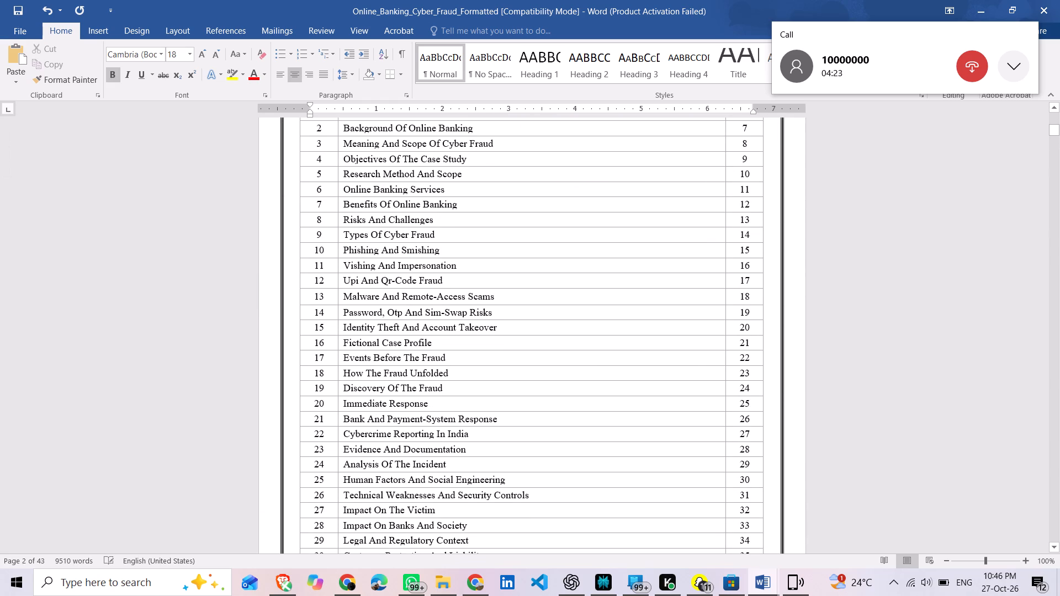
pyautogui.scroll(-3, 584, 392)
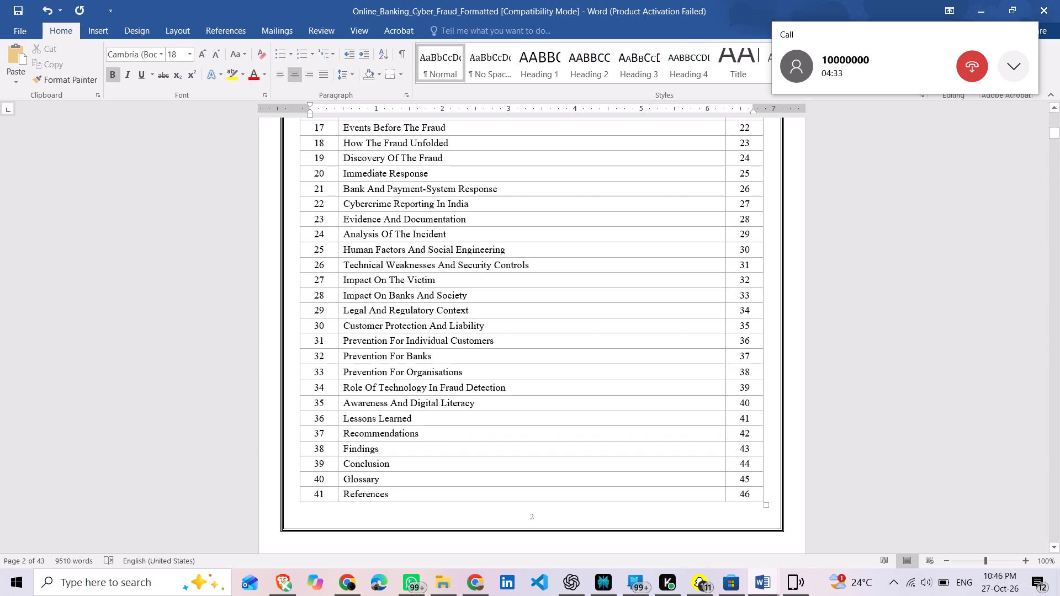
pyautogui.rightClick(517, 478)
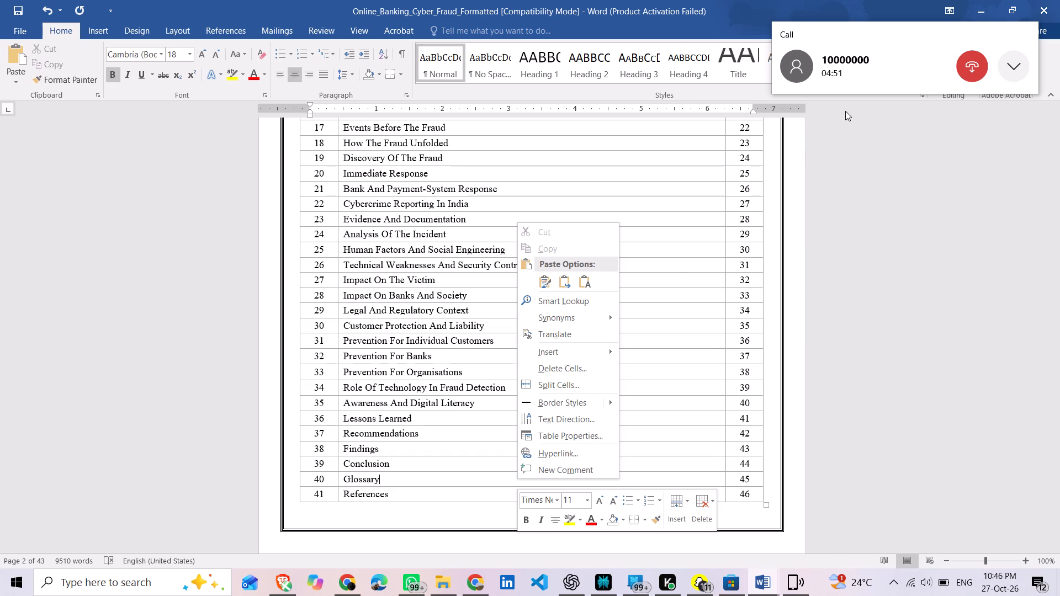
pyautogui.click(581, 372)
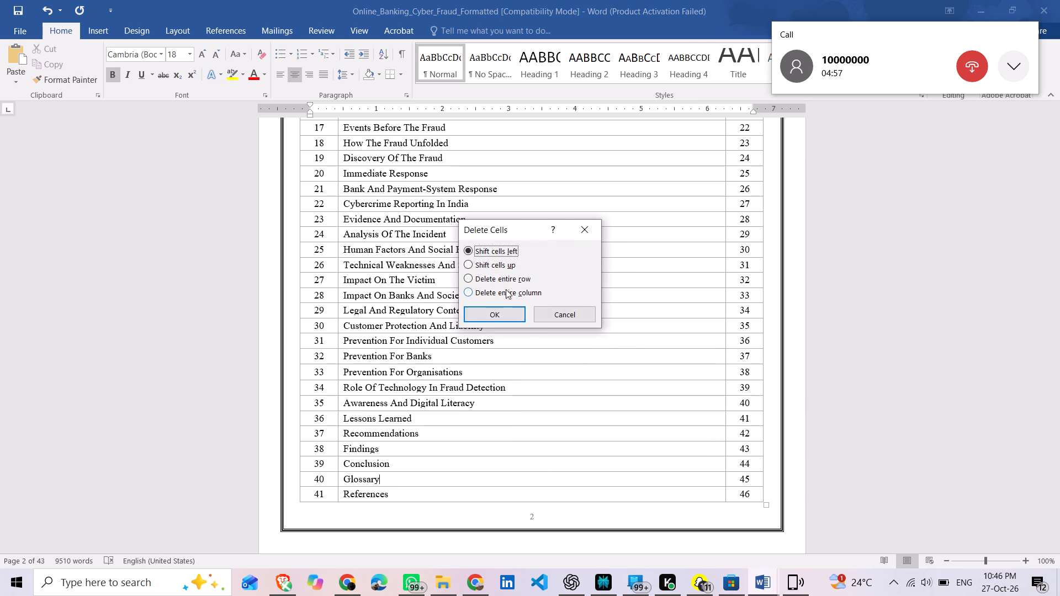
pyautogui.click(506, 280)
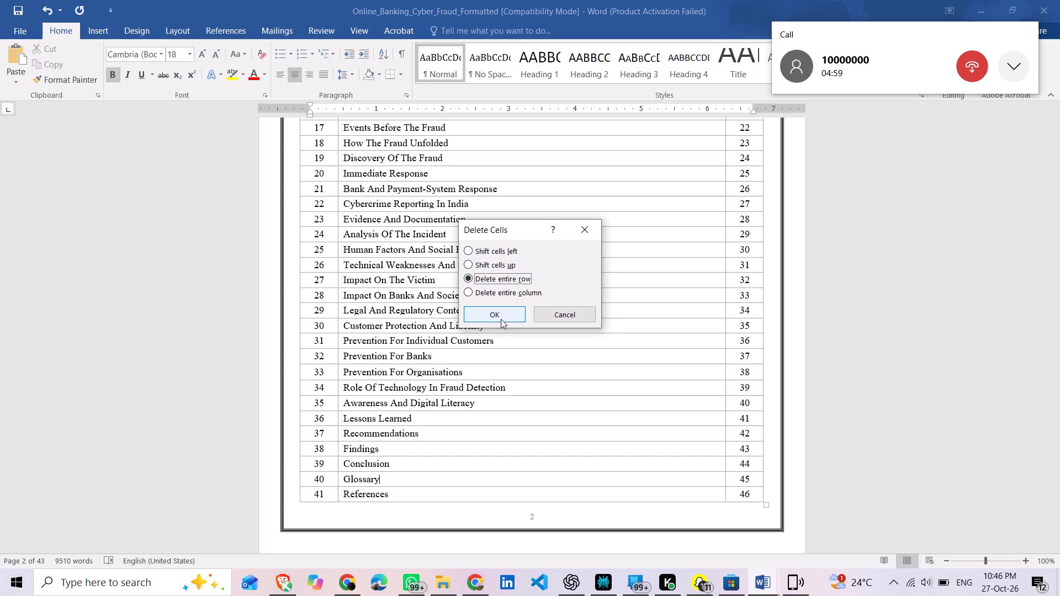
pyautogui.click(501, 319)
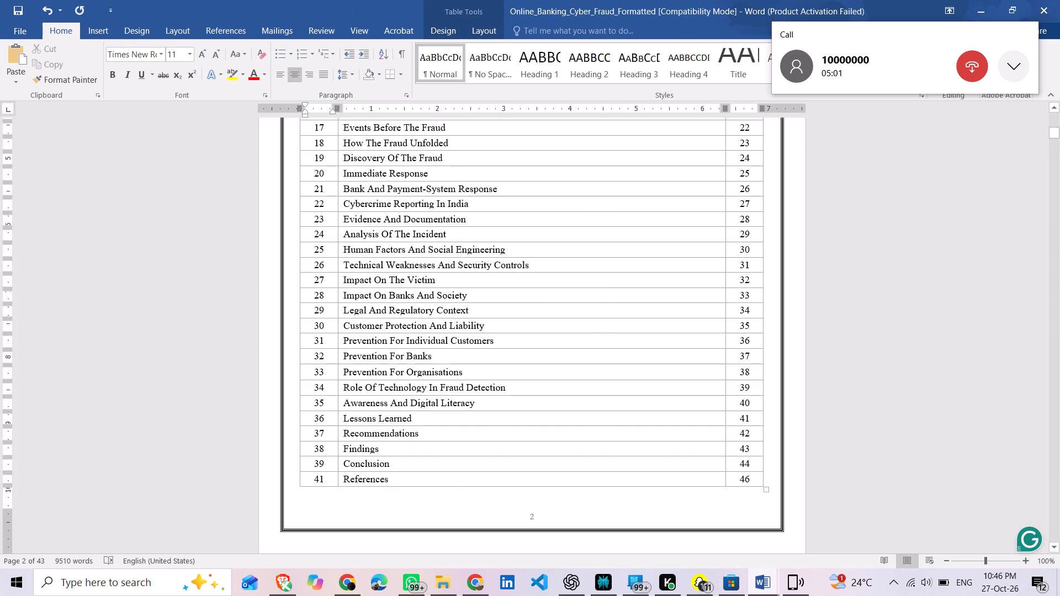
# Delete the entire "References" row, number 41, from the table of contents.
pyautogui.rightClick(447, 480)
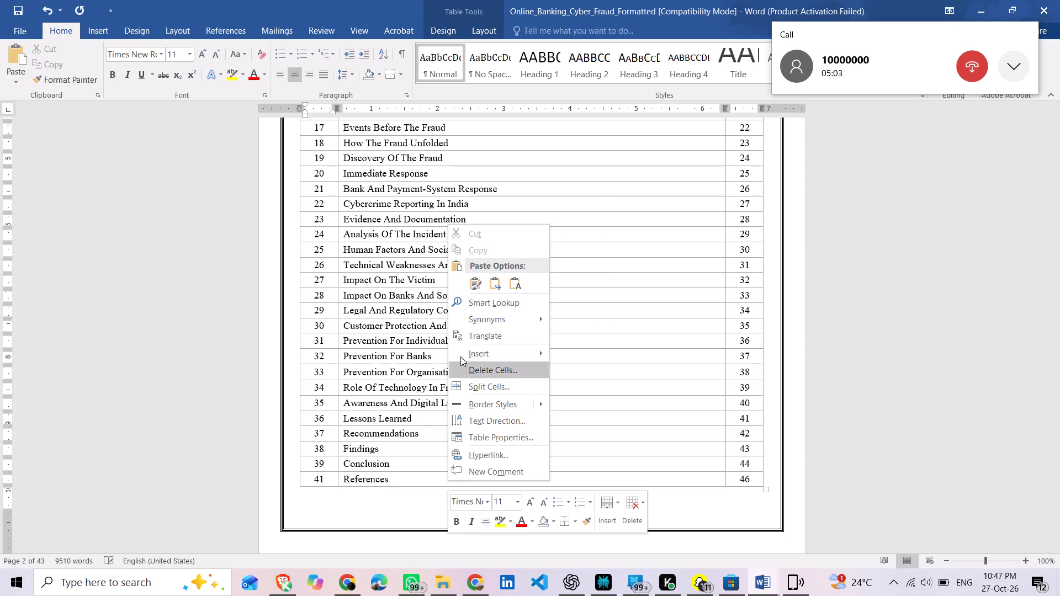
pyautogui.click(493, 376)
pyautogui.click(483, 279)
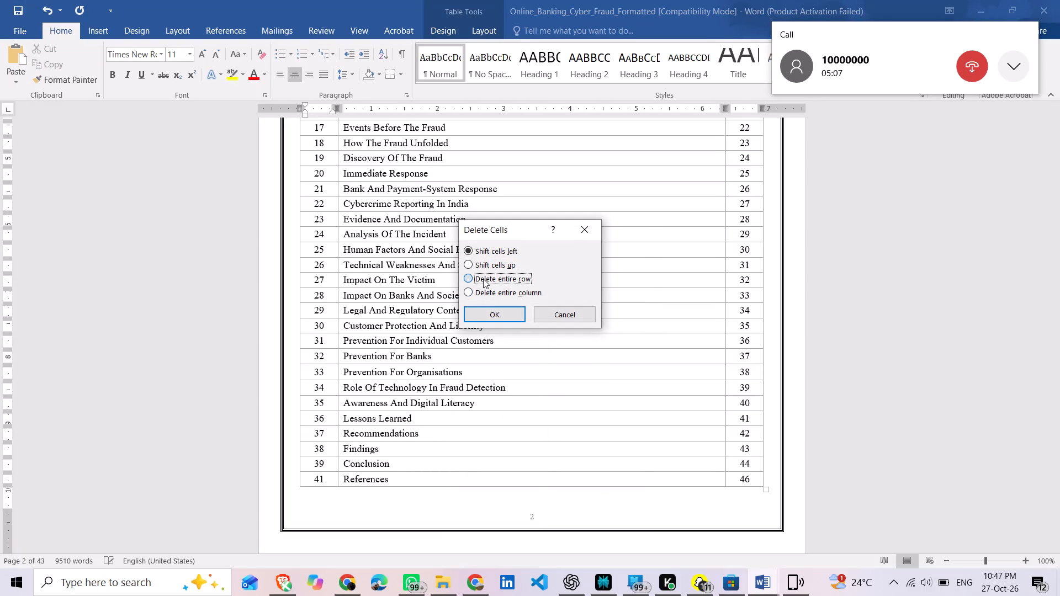
pyautogui.click(491, 316)
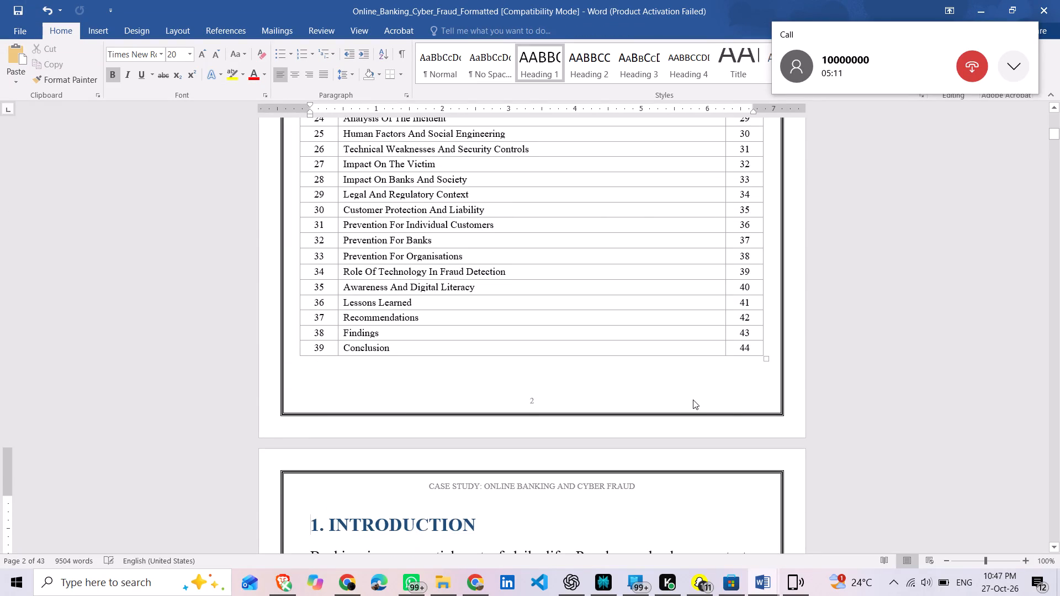
# Review the report's closing sections, from References back through Glossary to Conclusion.
pyautogui.scroll(-1, 693, 400)
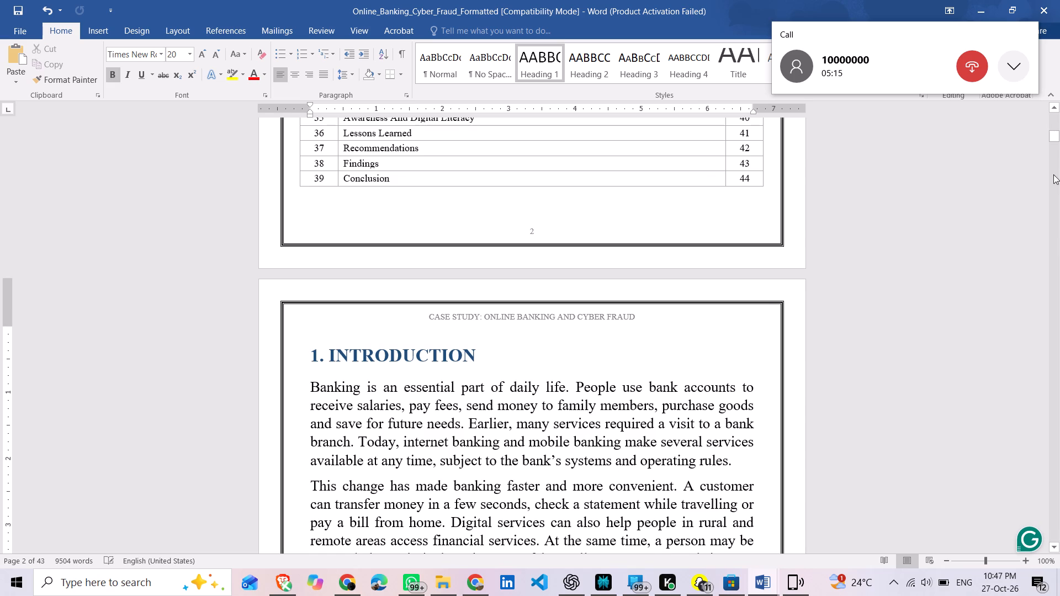
pyautogui.moveTo(1053, 135); pyautogui.dragTo(1039, 595)
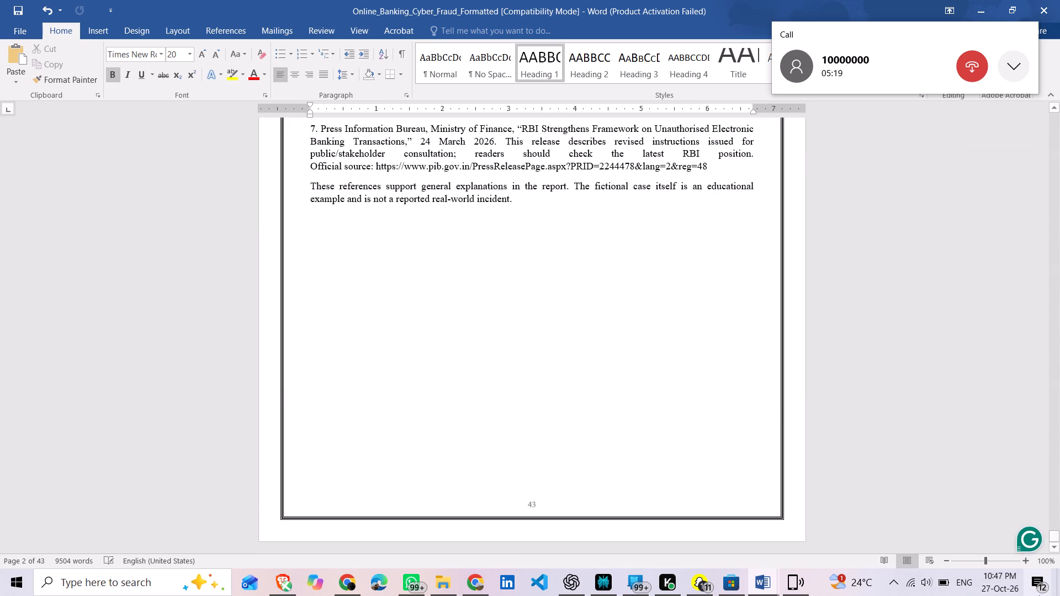
pyautogui.scroll(6, 670, 470)
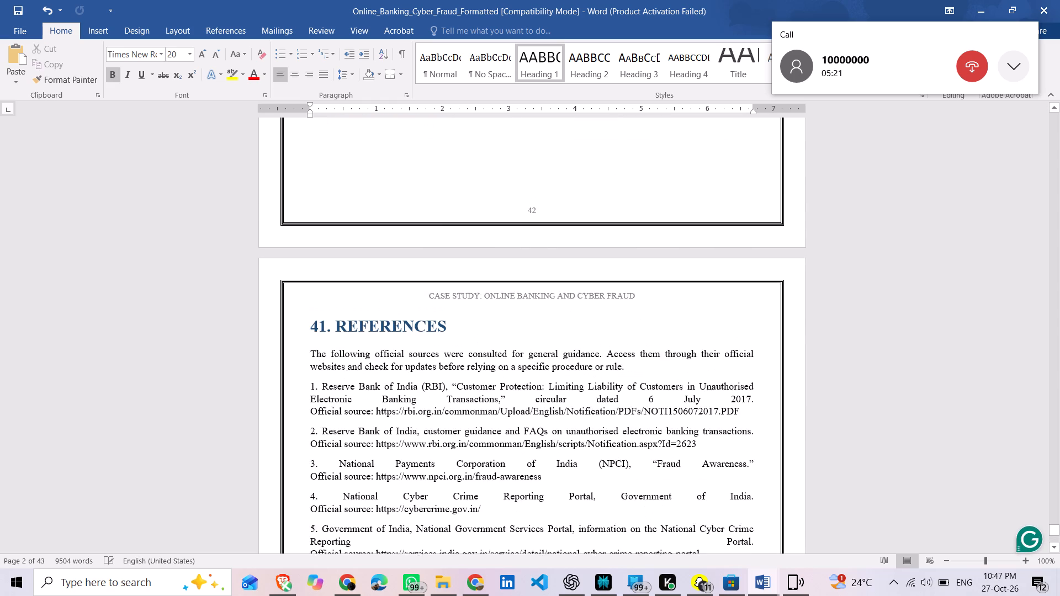
pyautogui.scroll(4, 670, 470)
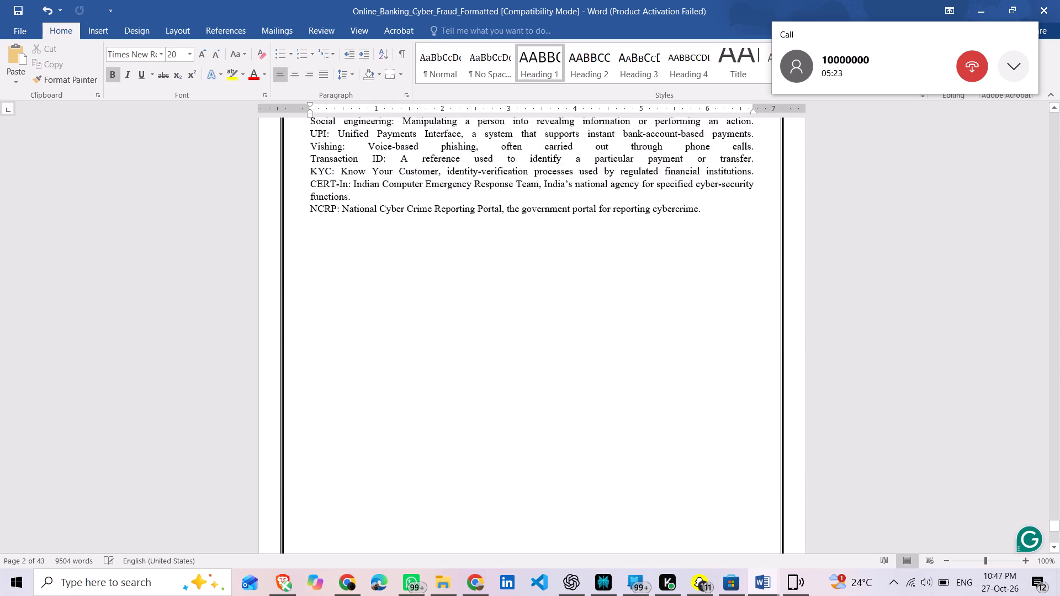
pyautogui.scroll(13, 670, 470)
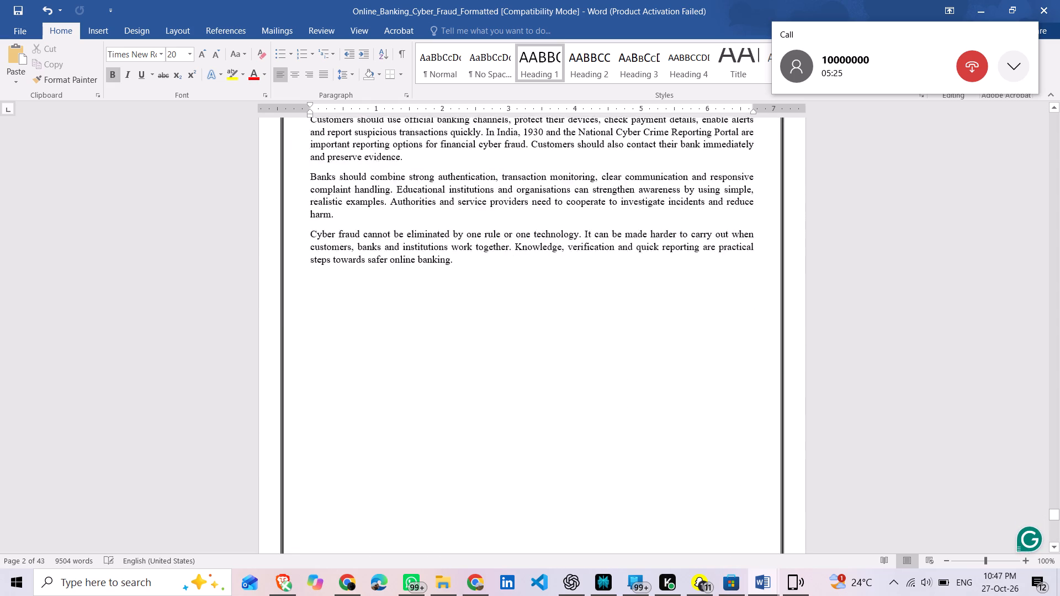
pyautogui.scroll(-9, 670, 470)
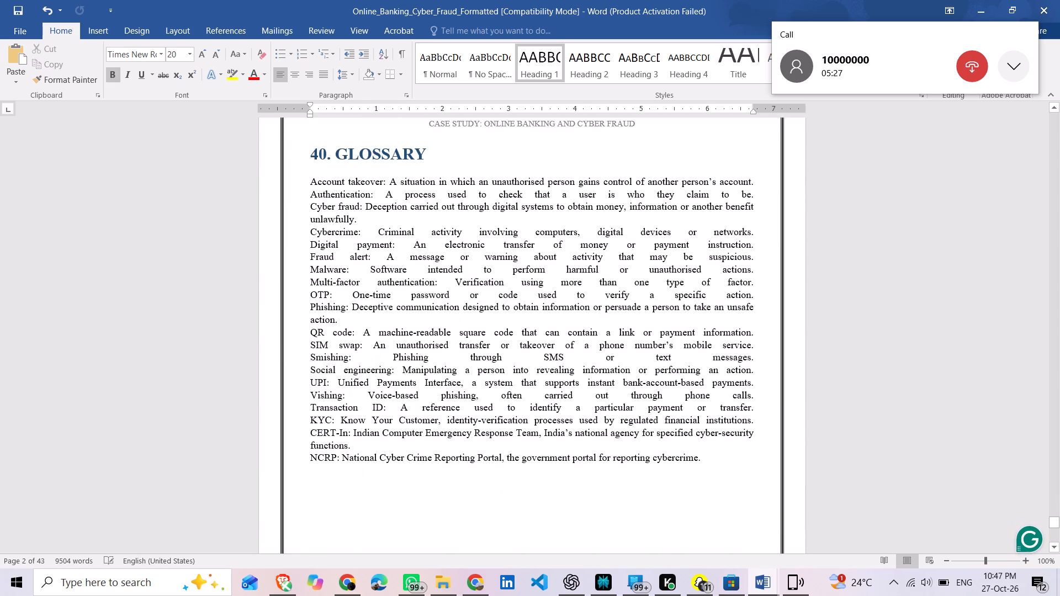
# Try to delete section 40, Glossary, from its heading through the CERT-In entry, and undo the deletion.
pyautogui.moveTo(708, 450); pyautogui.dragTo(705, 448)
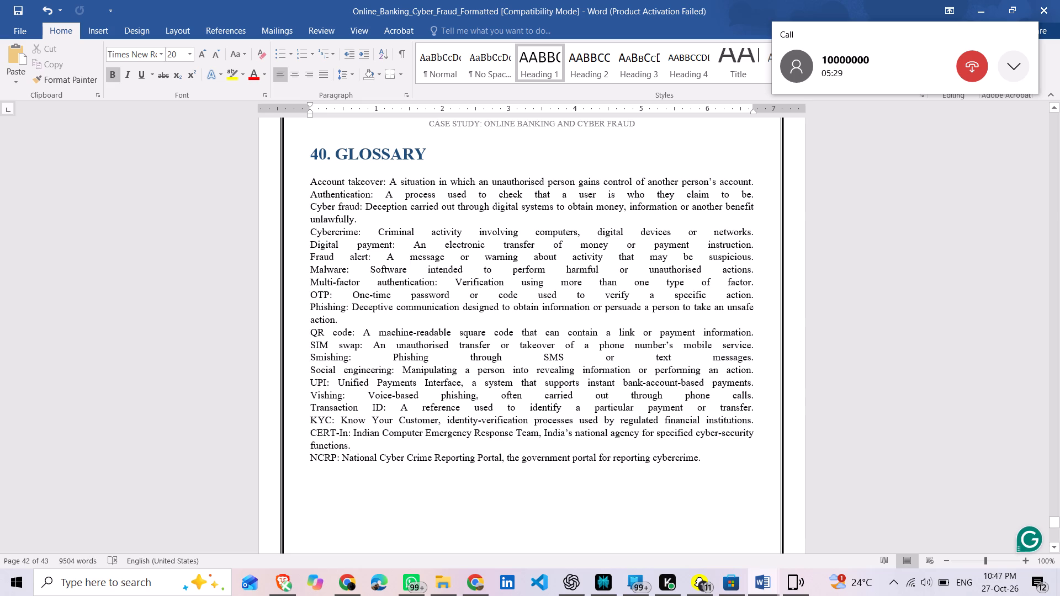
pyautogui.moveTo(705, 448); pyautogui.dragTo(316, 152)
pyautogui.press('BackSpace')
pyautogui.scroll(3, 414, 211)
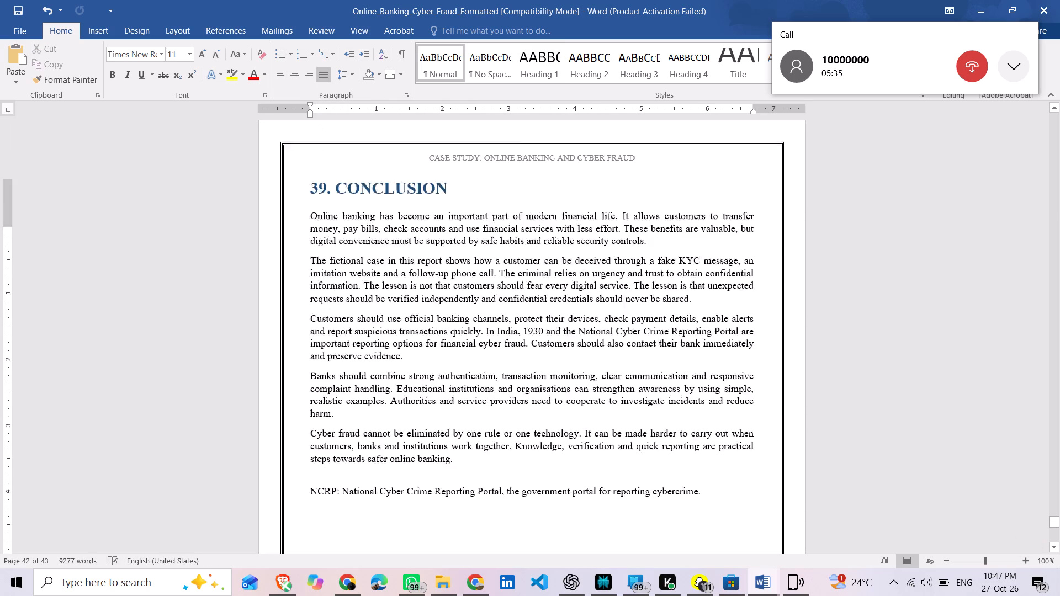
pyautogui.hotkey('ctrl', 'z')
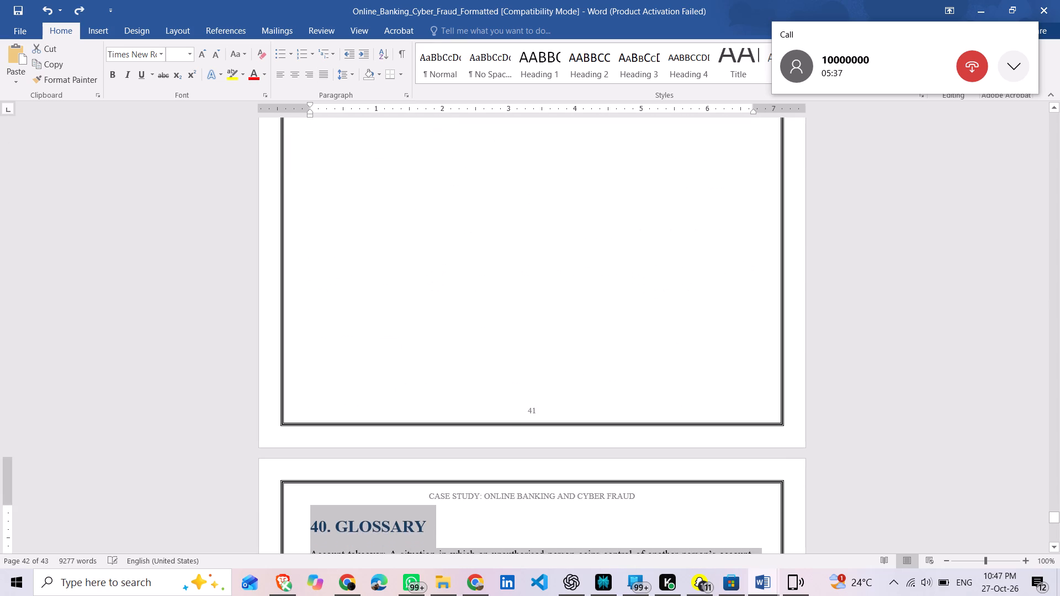
# Delete the whole of section 40, Glossary, from its heading through the final NCRP entry.
pyautogui.scroll(-4, 665, 356)
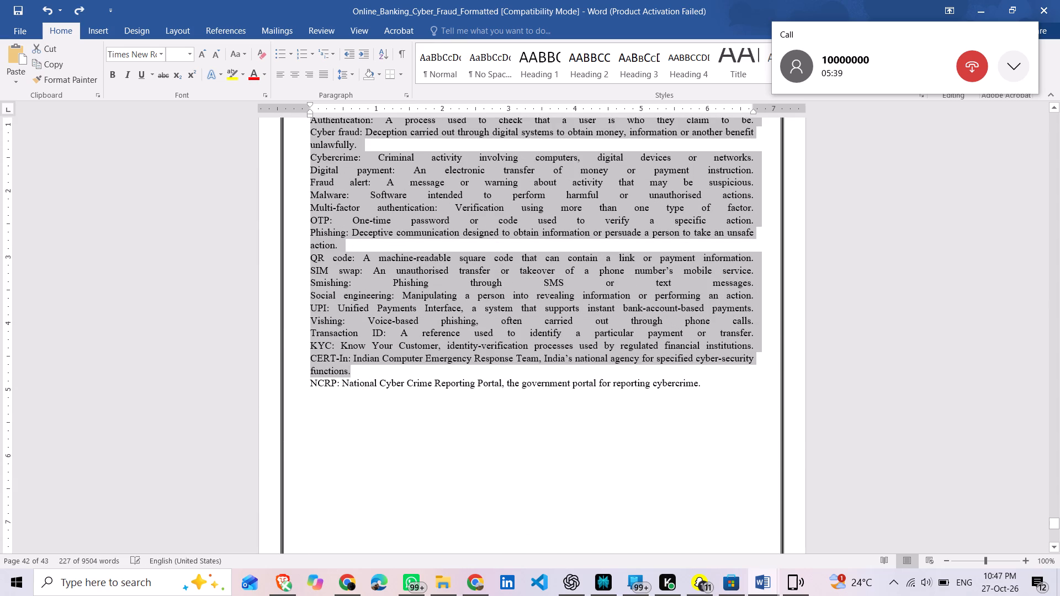
pyautogui.doubleClick(717, 389)
pyautogui.moveTo(717, 389); pyautogui.dragTo(721, 396)
pyautogui.click(721, 396)
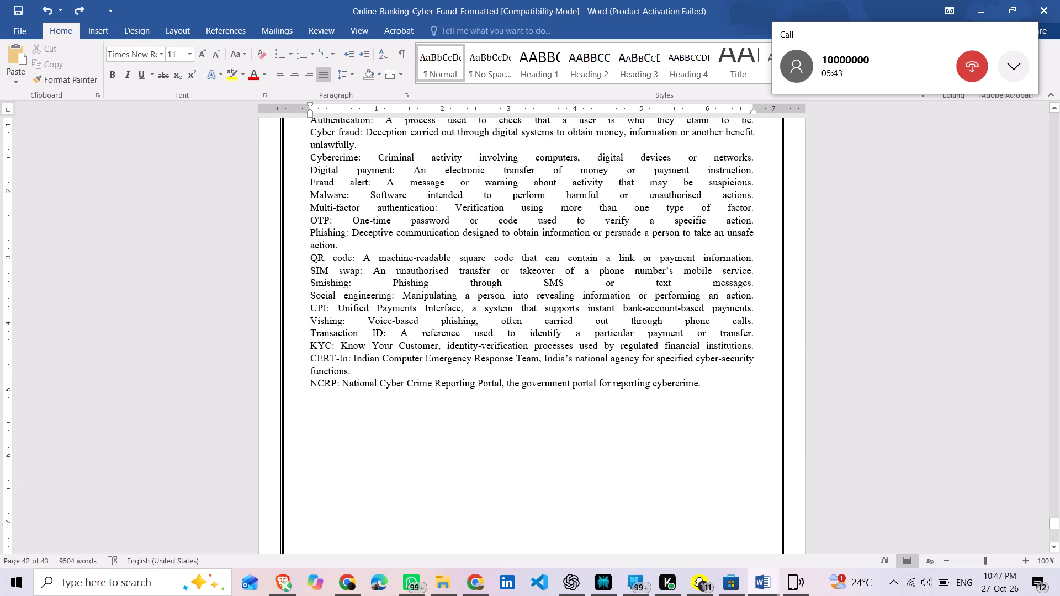
pyautogui.moveTo(721, 396); pyautogui.dragTo(360, 133)
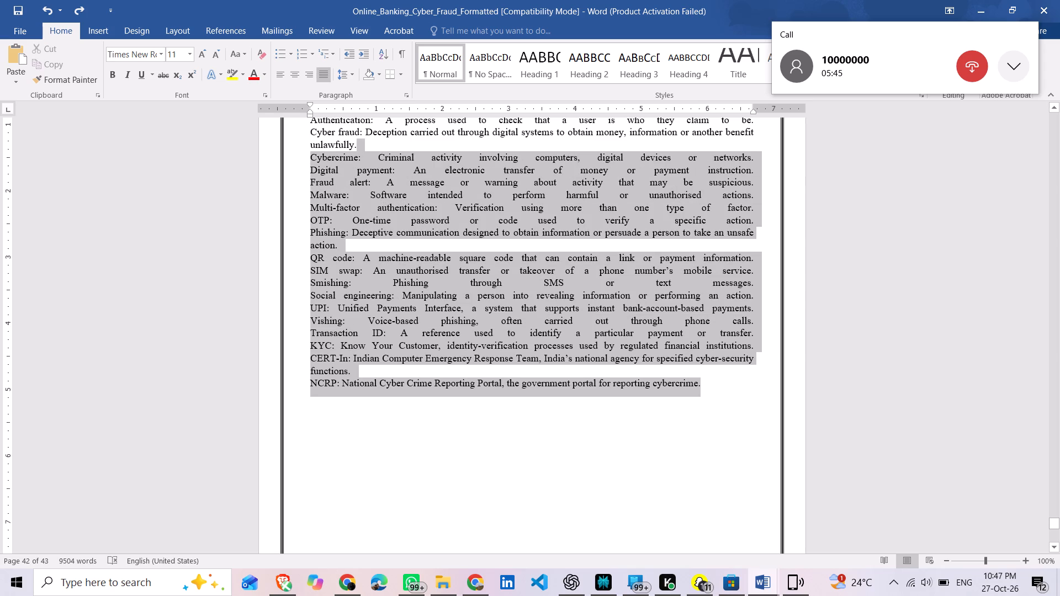
pyautogui.moveTo(360, 133); pyautogui.dragTo(314, 236)
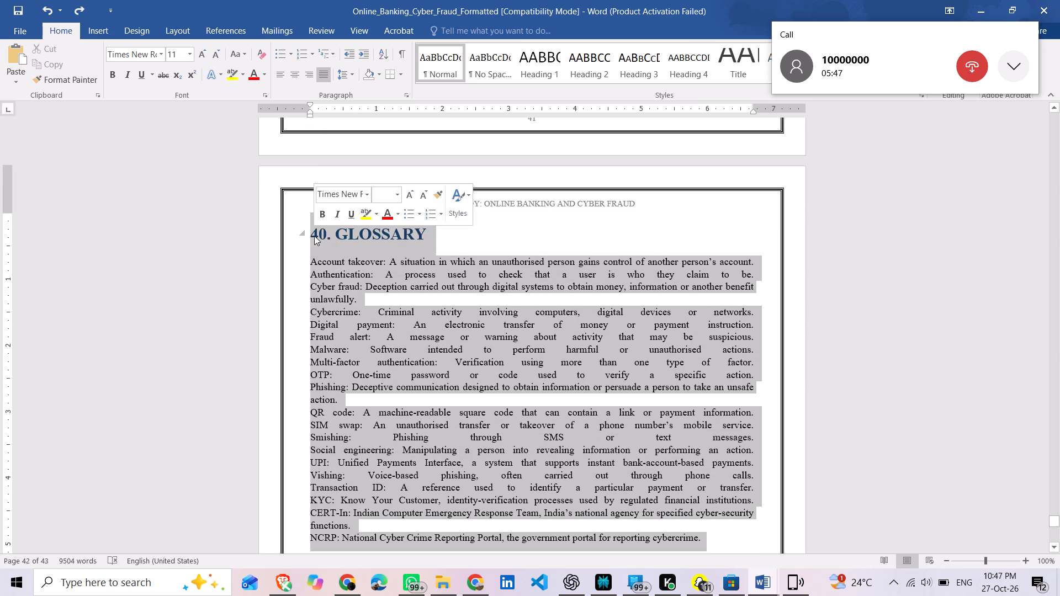
pyautogui.press('BackSpace')
# Delete the whole of section 41, References, including its heading and closing note.
pyautogui.scroll(-2, 314, 236)
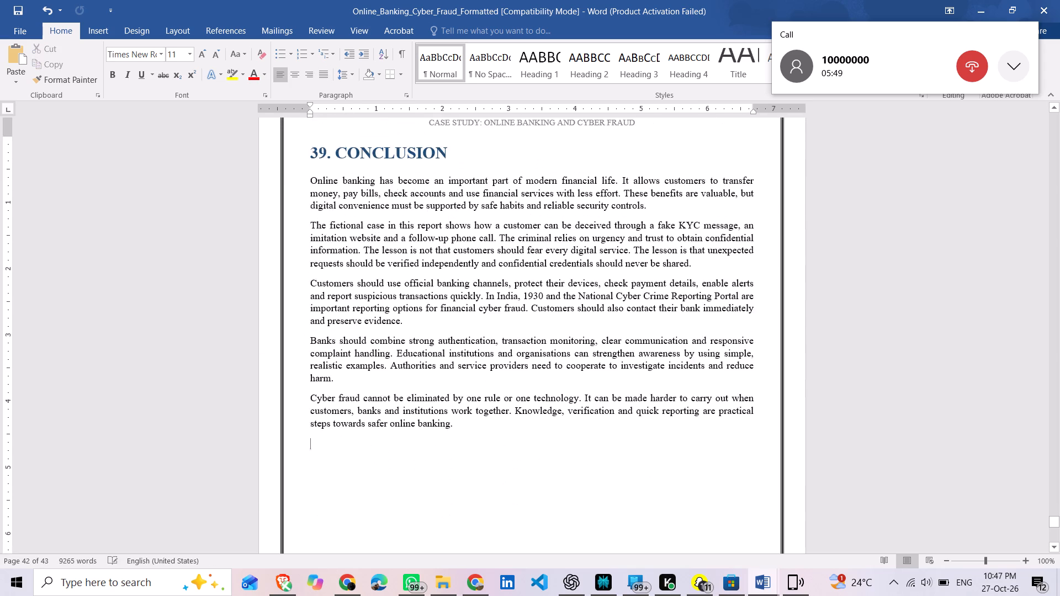
pyautogui.scroll(-1, 314, 236)
pyautogui.moveTo(523, 200); pyautogui.dragTo(310, 446)
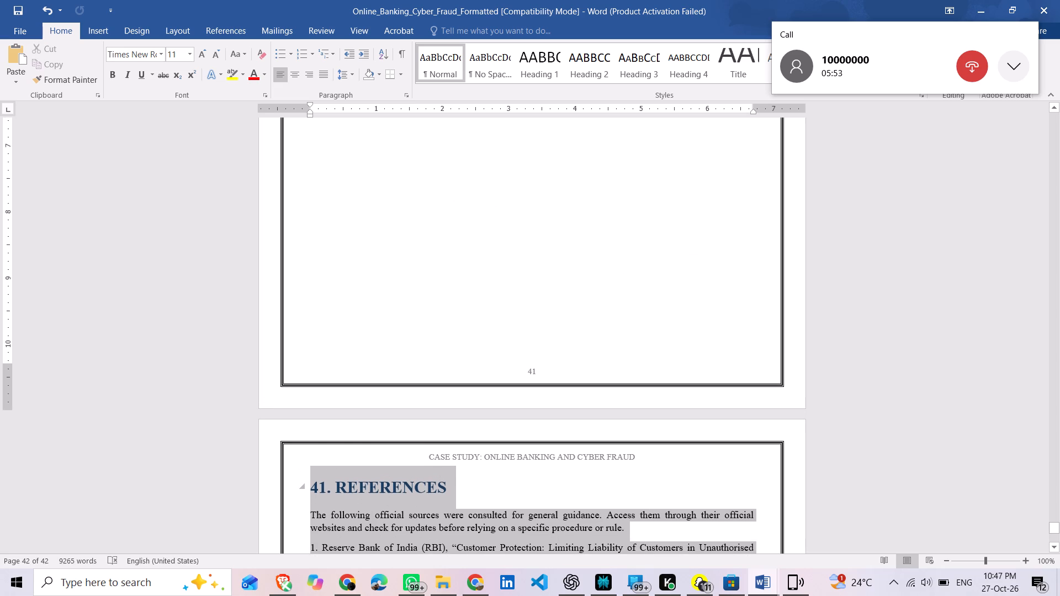
pyautogui.moveTo(310, 446); pyautogui.dragTo(308, 474)
pyautogui.press('BackSpace')
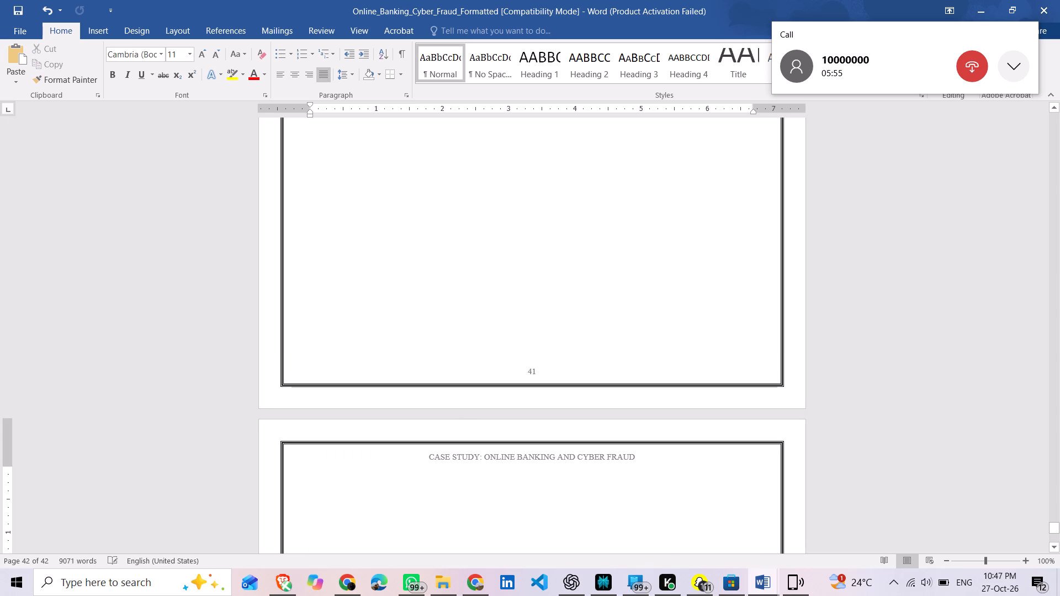
# Remove the blank page left at the end of the report after the Conclusion section.
pyautogui.press('BackSpace')
pyautogui.scroll(-2, 308, 474)
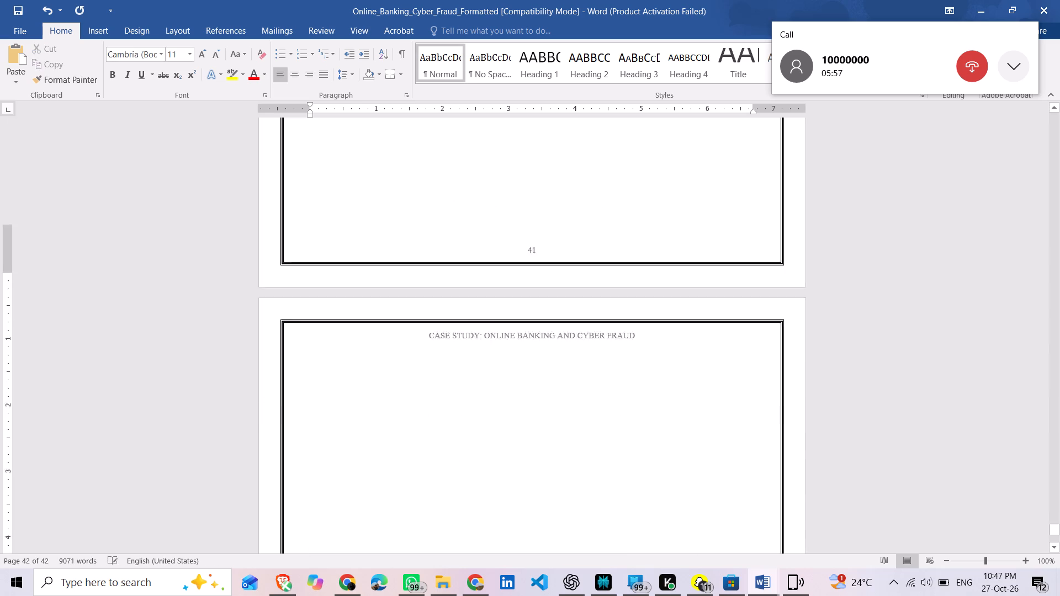
pyautogui.scroll(-11, 308, 474)
pyautogui.scroll(5, 308, 474)
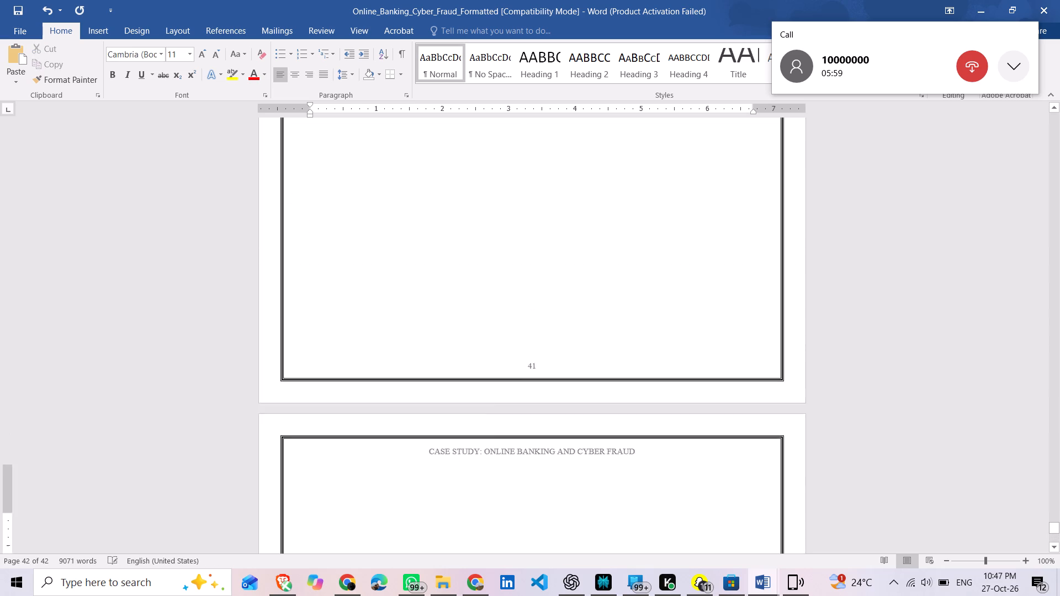
pyautogui.scroll(4, 308, 474)
pyautogui.scroll(-4, 308, 474)
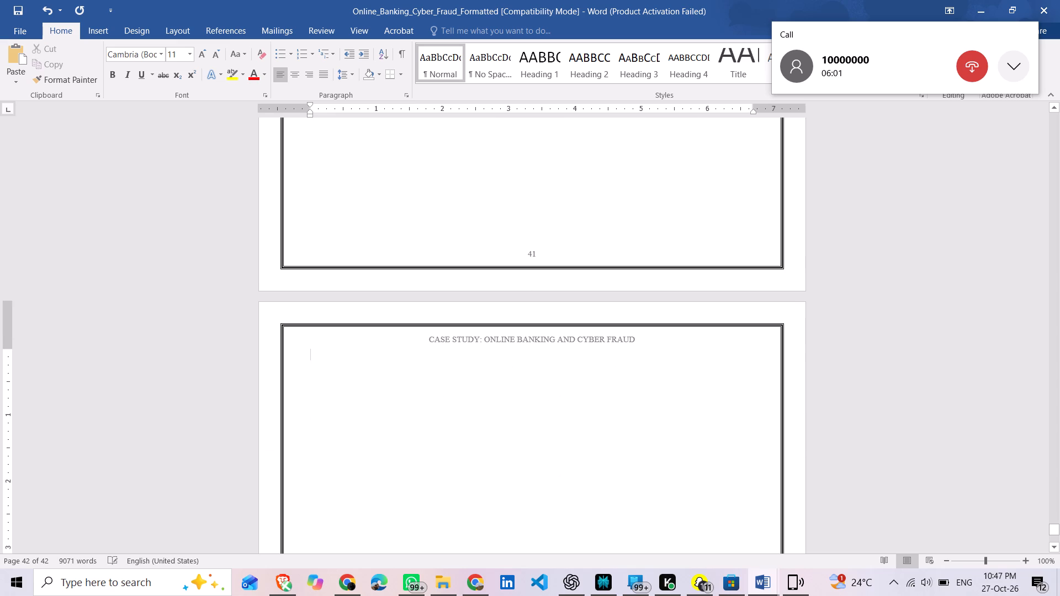
pyautogui.click(634, 334)
pyautogui.click(635, 342)
pyautogui.press('BackSpace')
# Examine the end of the report, checking the Conclusion, Findings and Recommendations sections and their page layout.
pyautogui.scroll(-1, 614, 337)
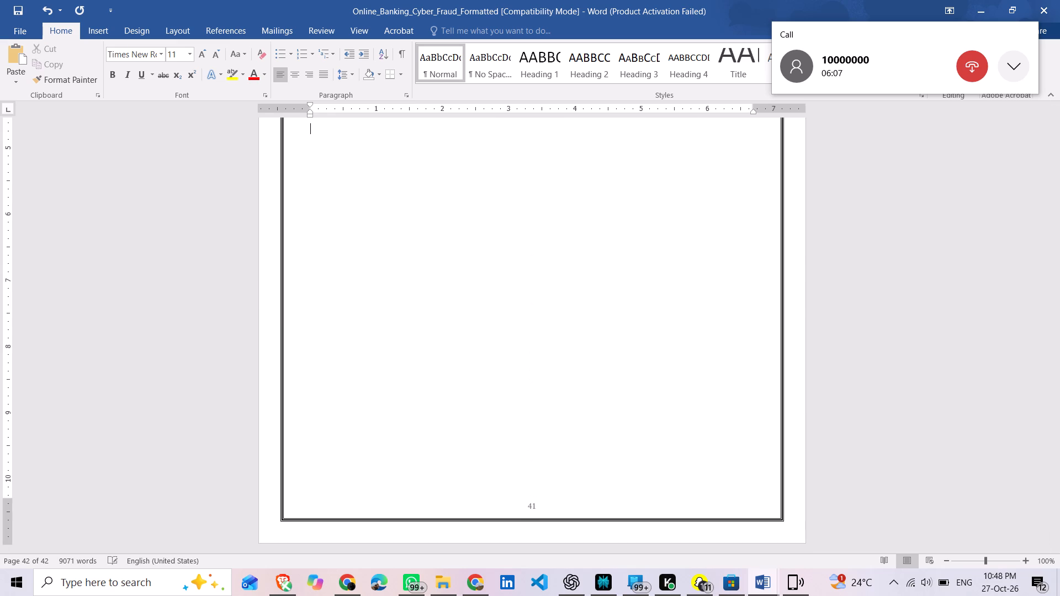
pyautogui.scroll(-3, 614, 337)
pyautogui.scroll(3, 614, 337)
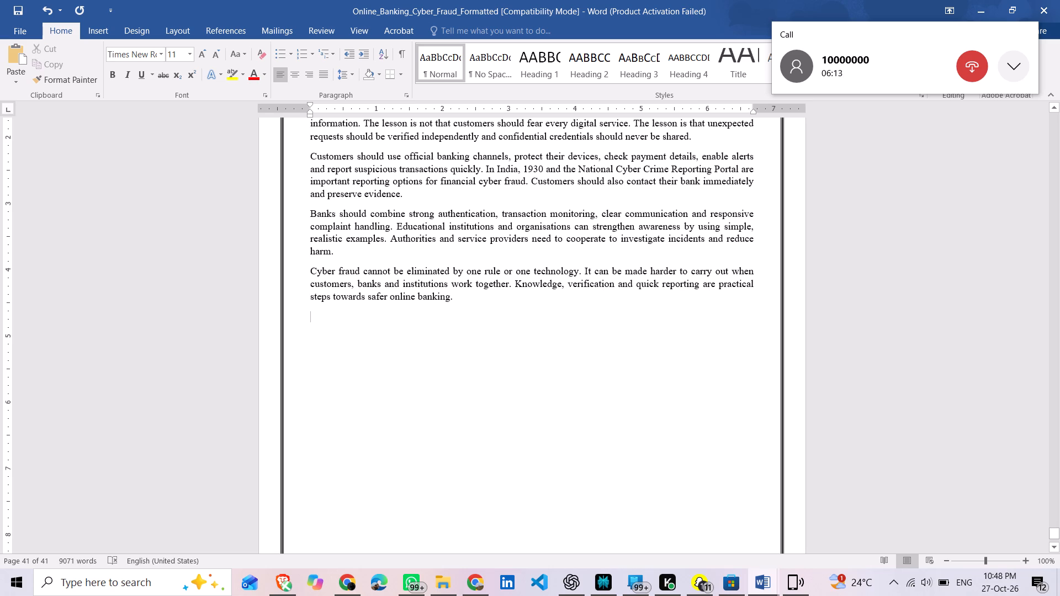
pyautogui.scroll(2, 614, 337)
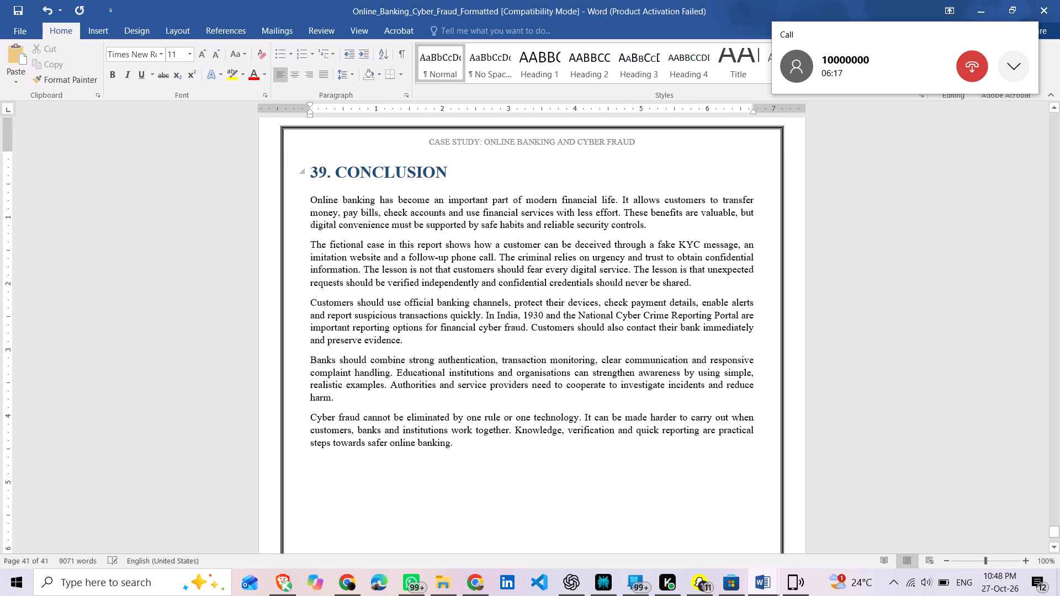
pyautogui.scroll(3, 462, 168)
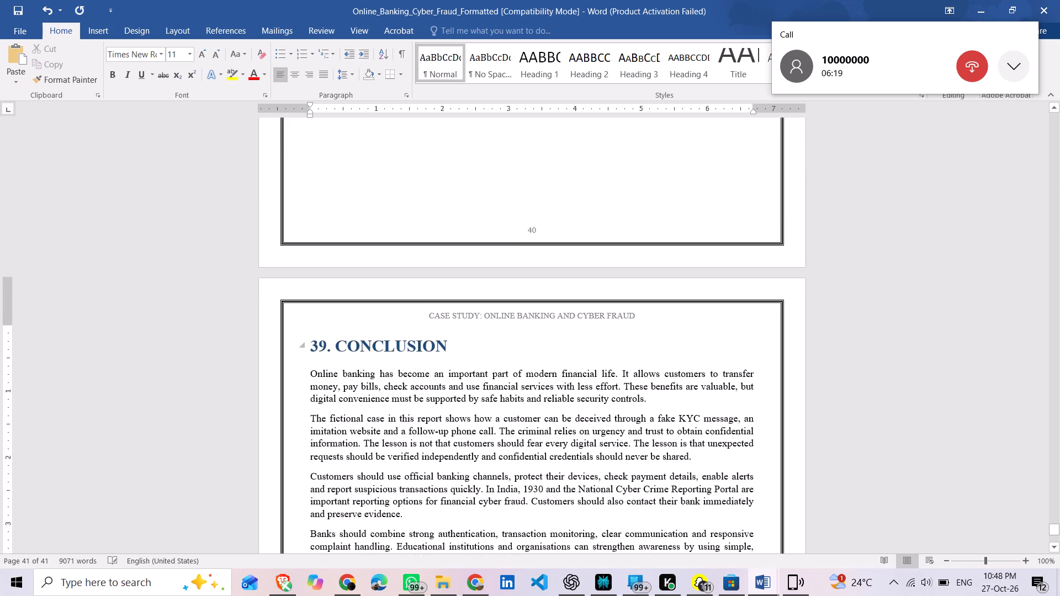
pyautogui.scroll(7, 462, 168)
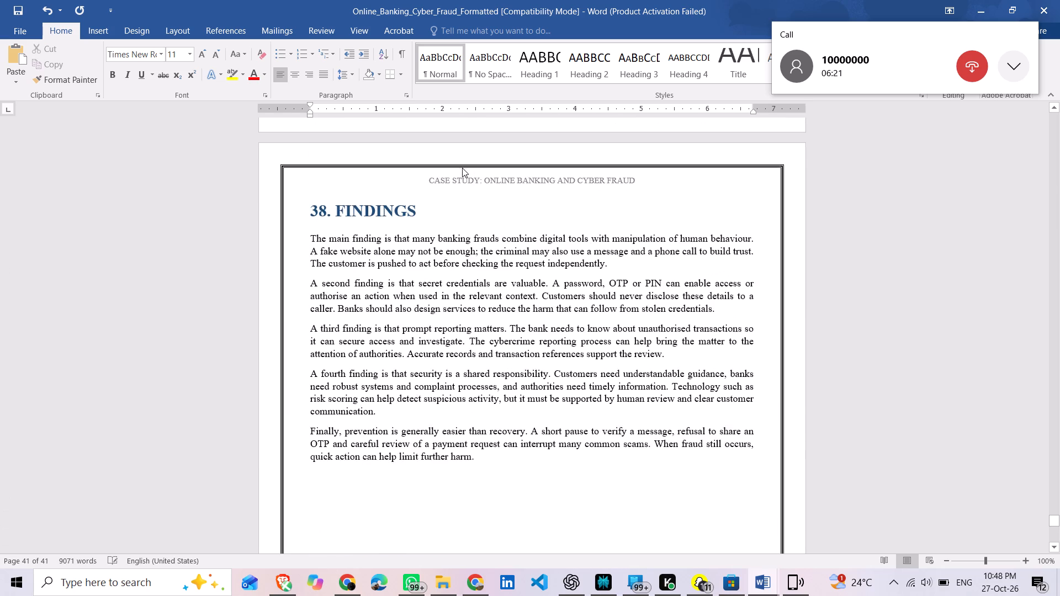
pyautogui.scroll(5, 462, 168)
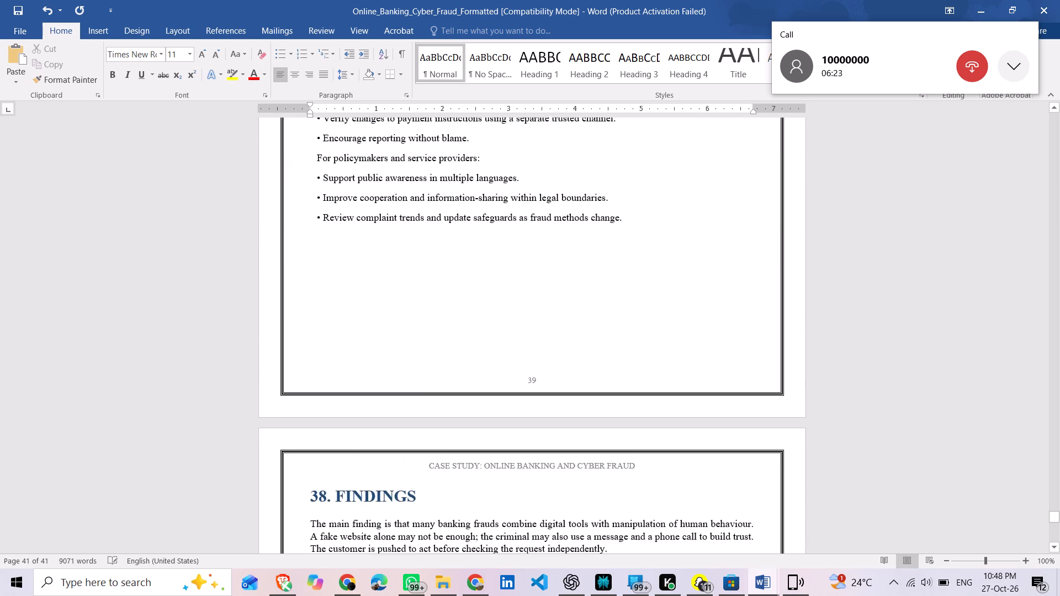
pyautogui.scroll(7, 462, 168)
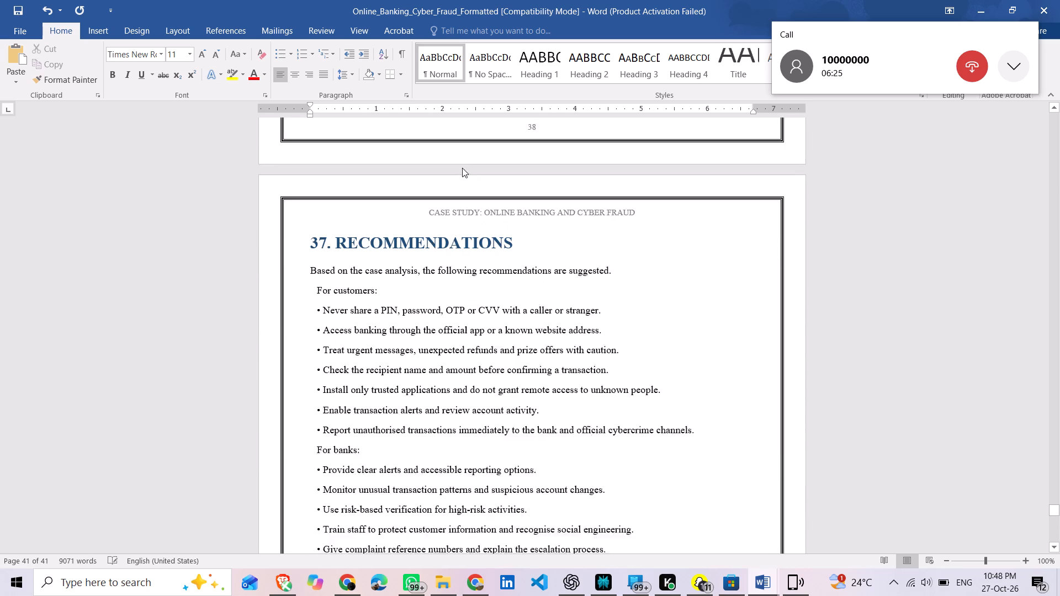
pyautogui.scroll(1, 462, 168)
pyautogui.scroll(-8, 462, 168)
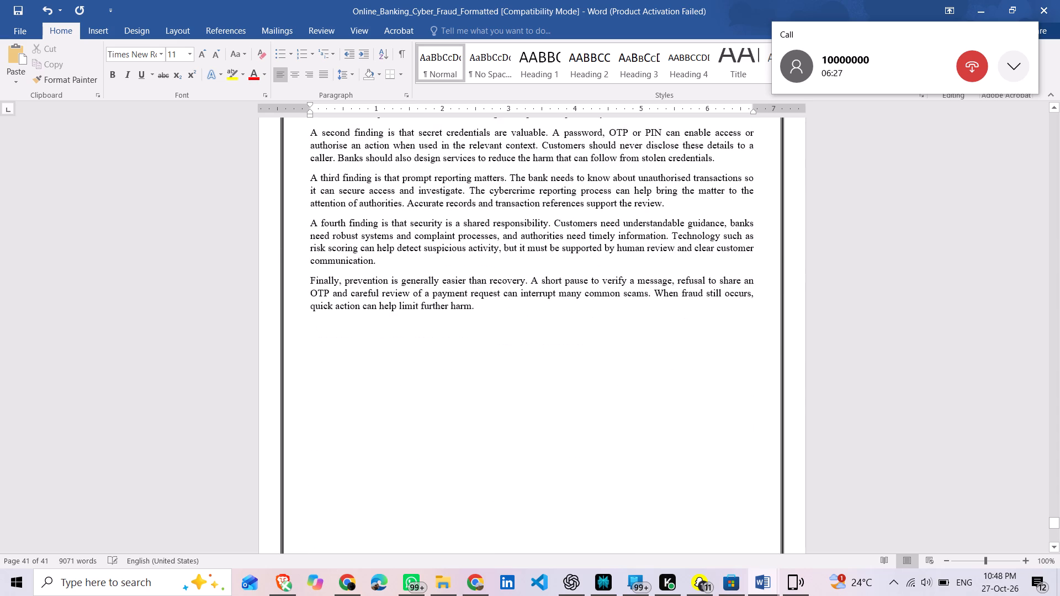
pyautogui.scroll(-1, 462, 168)
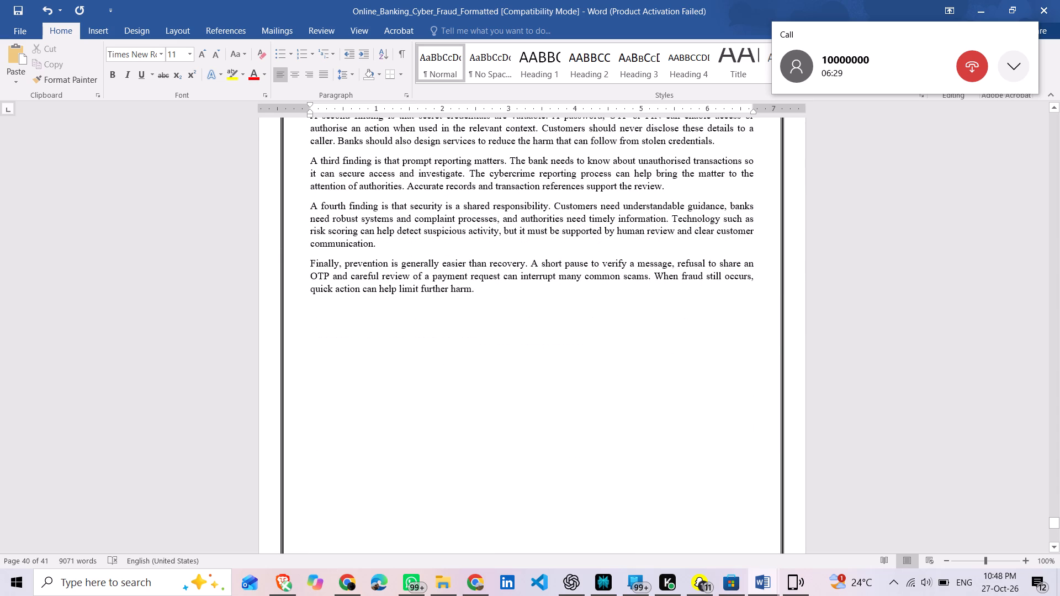
pyautogui.scroll(5, 462, 168)
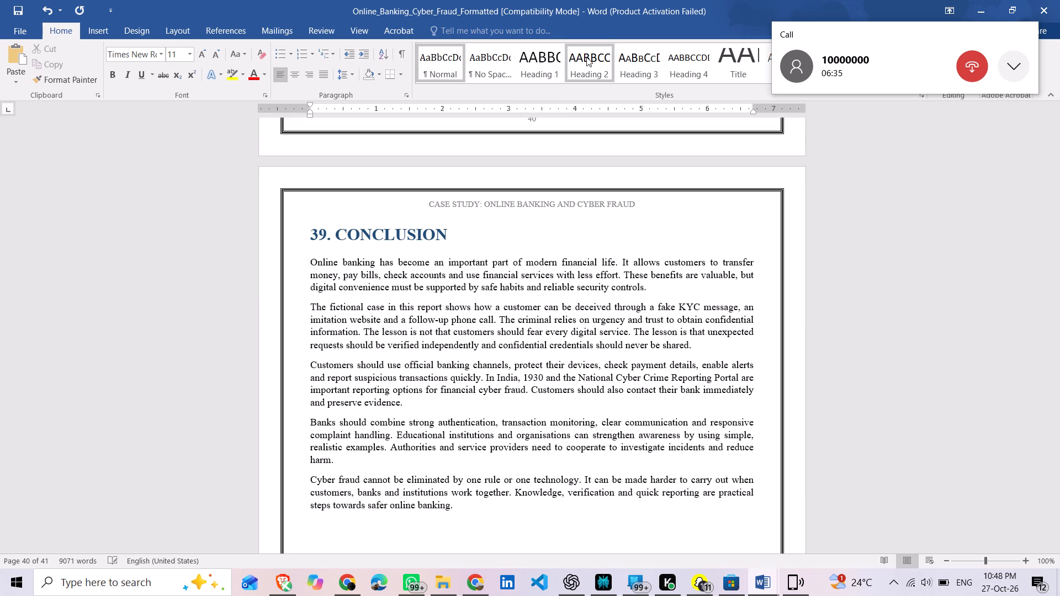
# Move the floating call window aside so it covers less of the document window.
pyautogui.moveTo(827, 39); pyautogui.dragTo(914, 50)
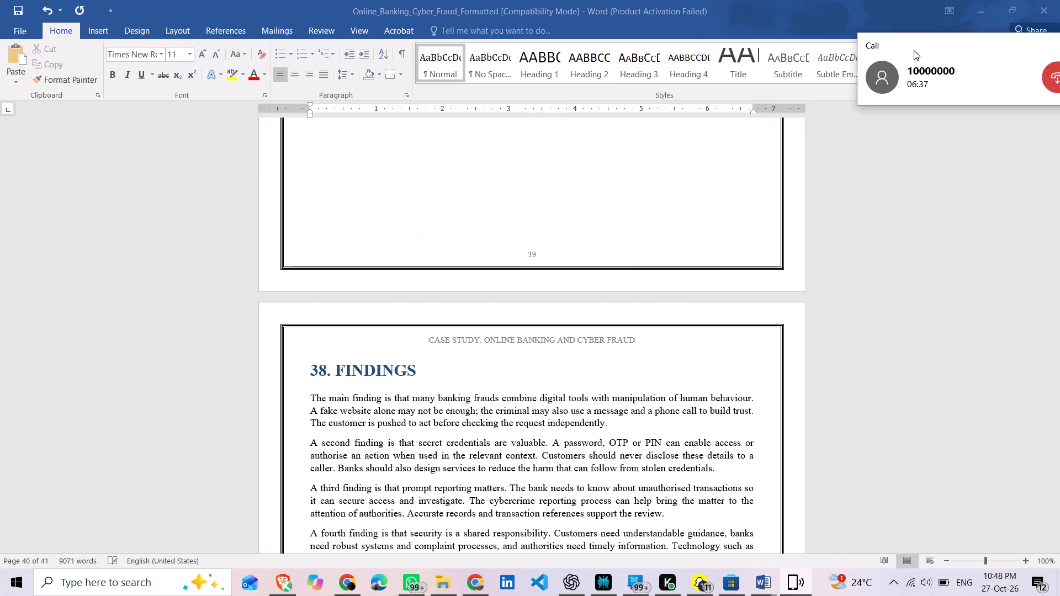
# Move the floating call window further aside so it uncovers the document's editing commands.
pyautogui.moveTo(914, 50); pyautogui.dragTo(1025, 106)
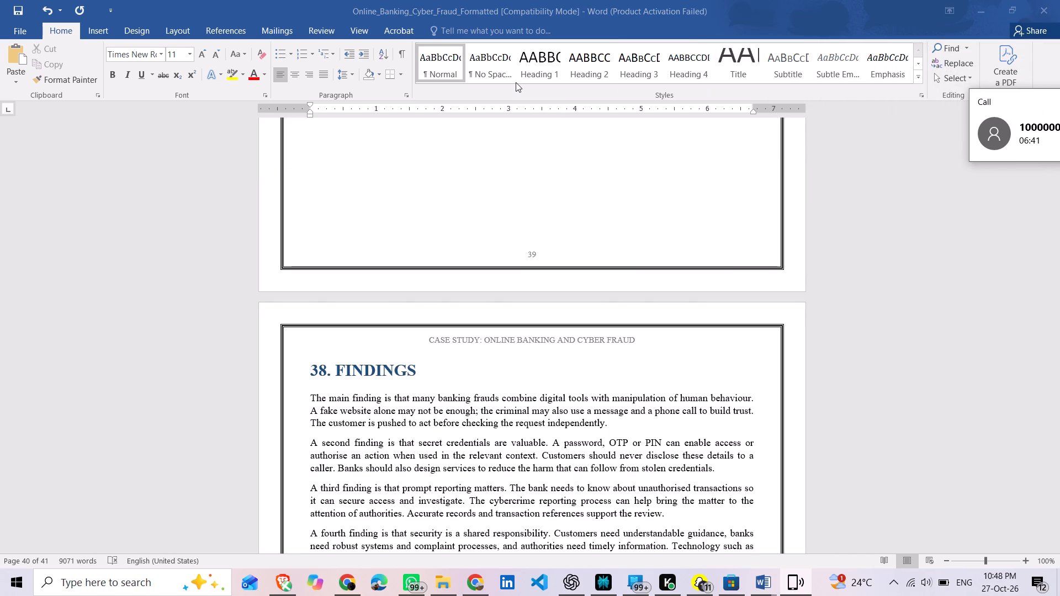
# Apply the Lines (Simple) style set to the whole report.
pyautogui.click(92, 29)
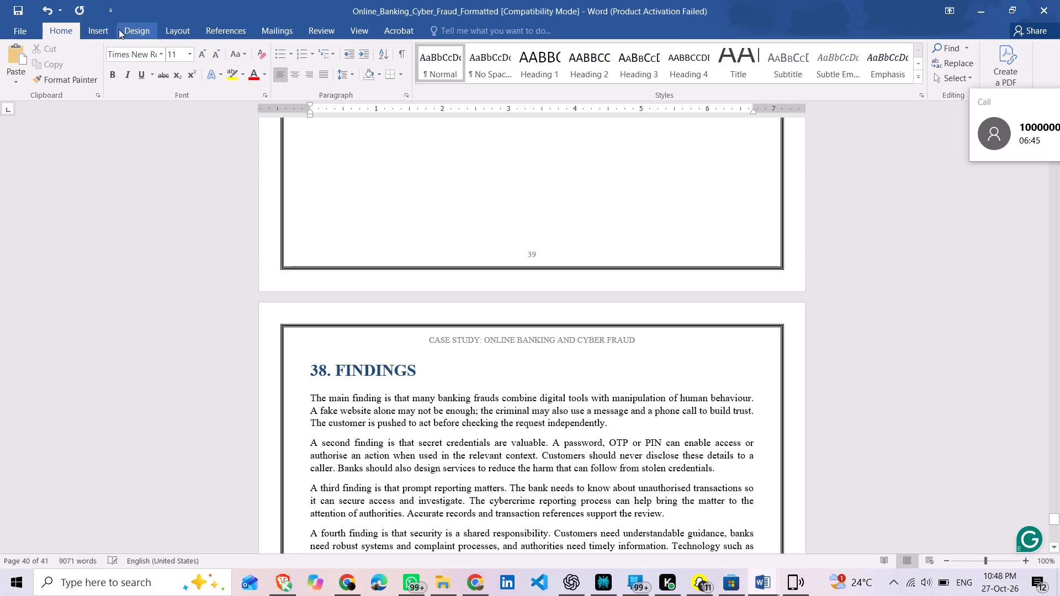
pyautogui.click(106, 30)
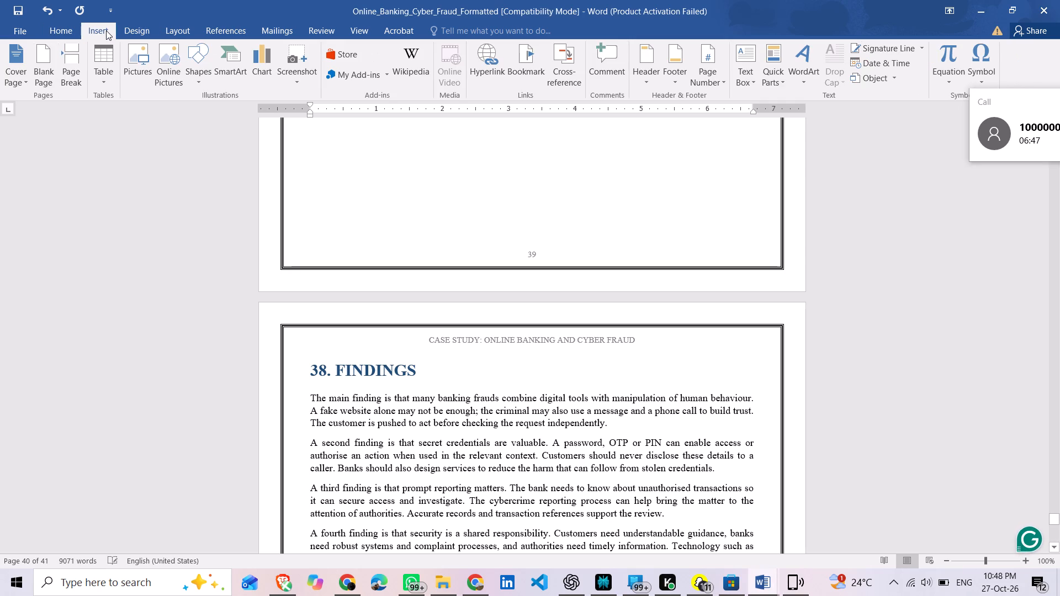
pyautogui.click(126, 30)
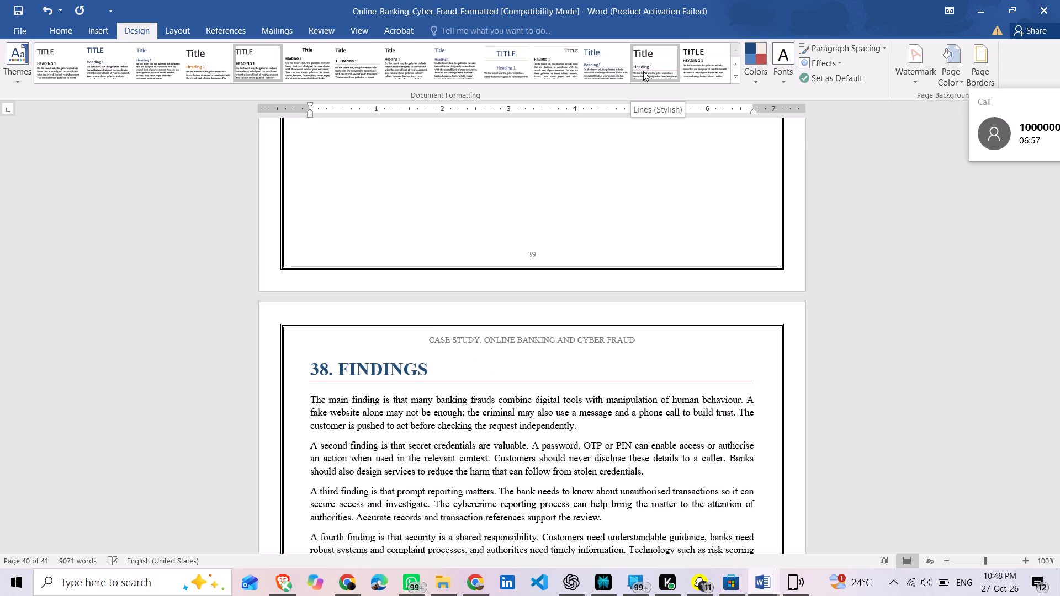
pyautogui.click(602, 79)
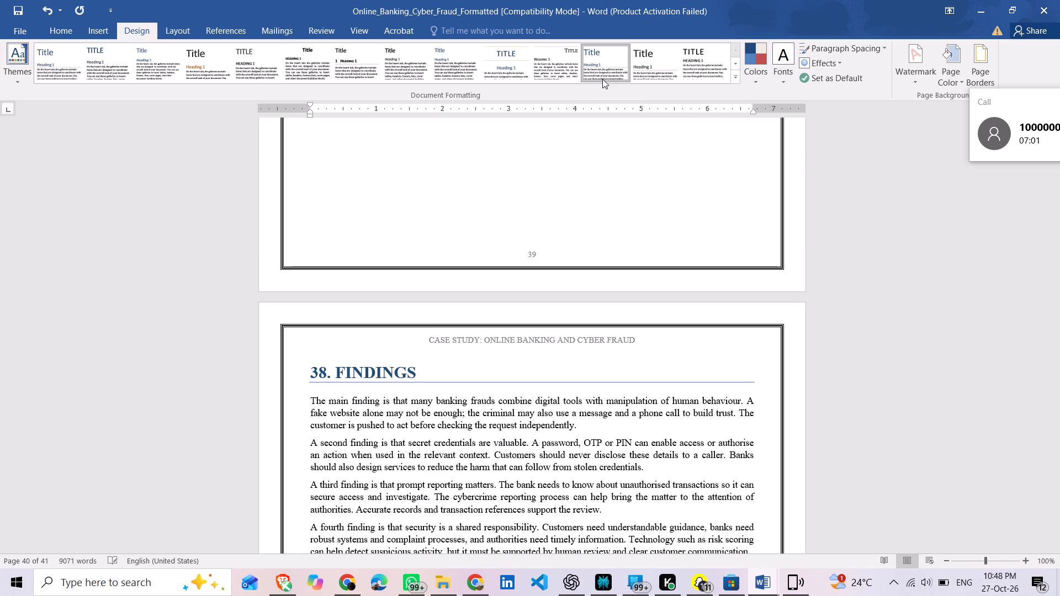
# Look back through the report's sections, cover page and table of contents to check the new heading style and text formatting.
pyautogui.scroll(7, 534, 270)
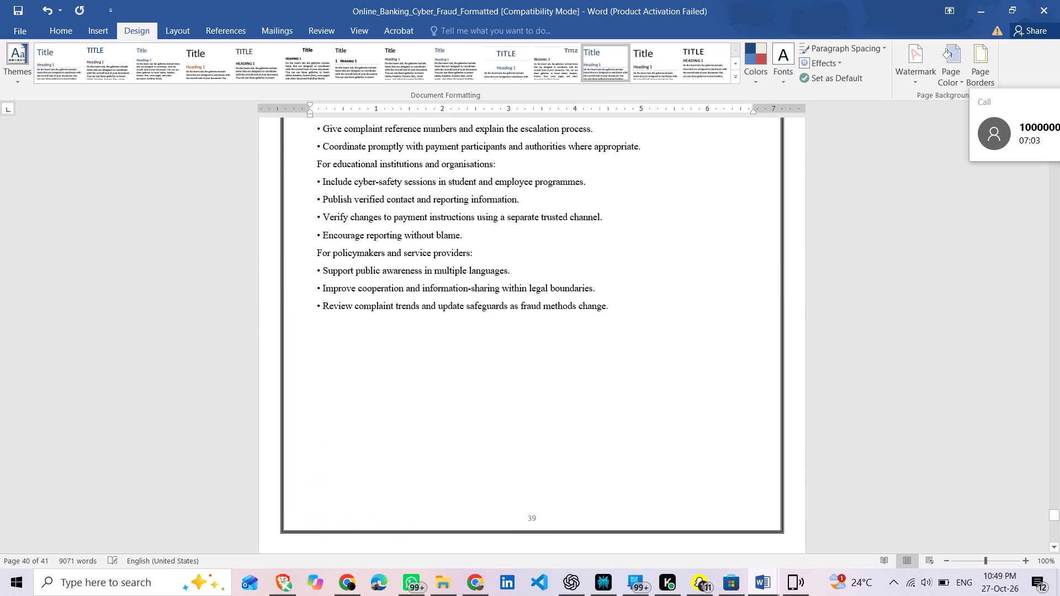
pyautogui.scroll(20, 534, 270)
pyautogui.scroll(20, 534, 270)
pyautogui.scroll(3, 534, 270)
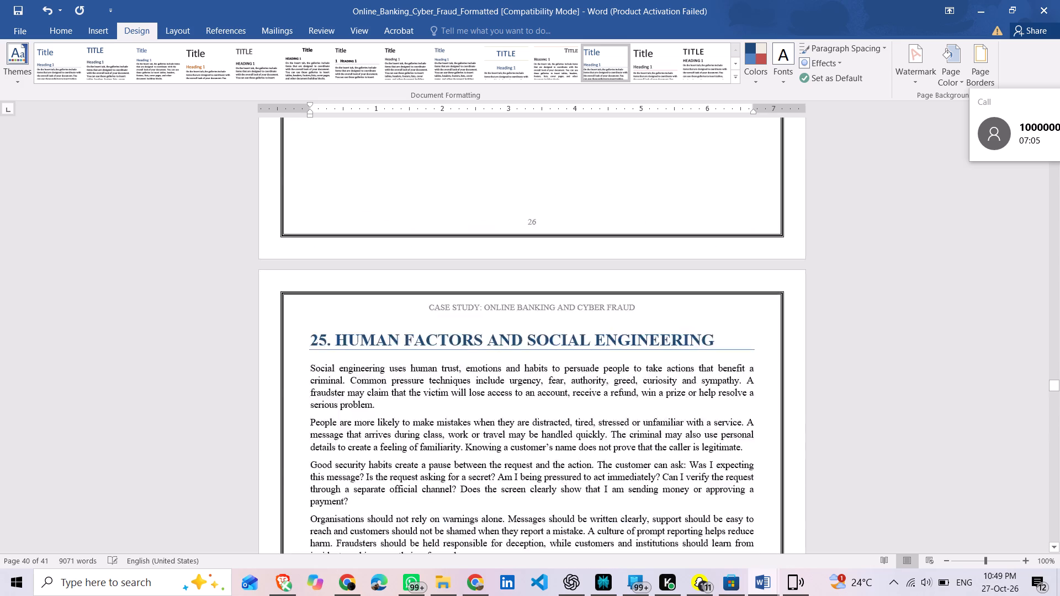
pyautogui.scroll(6, 534, 270)
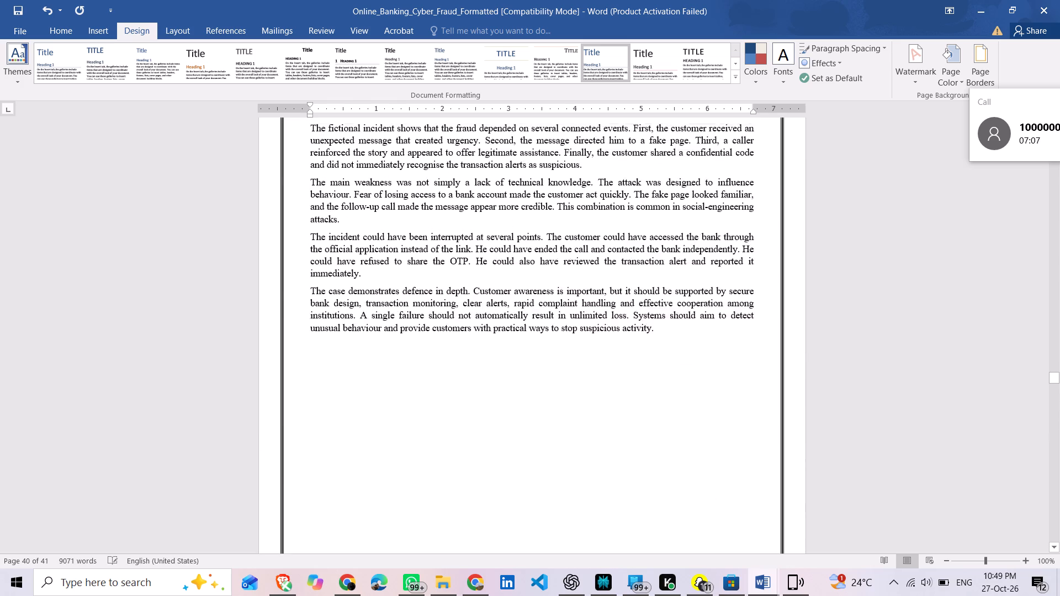
pyautogui.scroll(19, 534, 270)
pyautogui.scroll(16, 534, 270)
pyautogui.scroll(11, 534, 270)
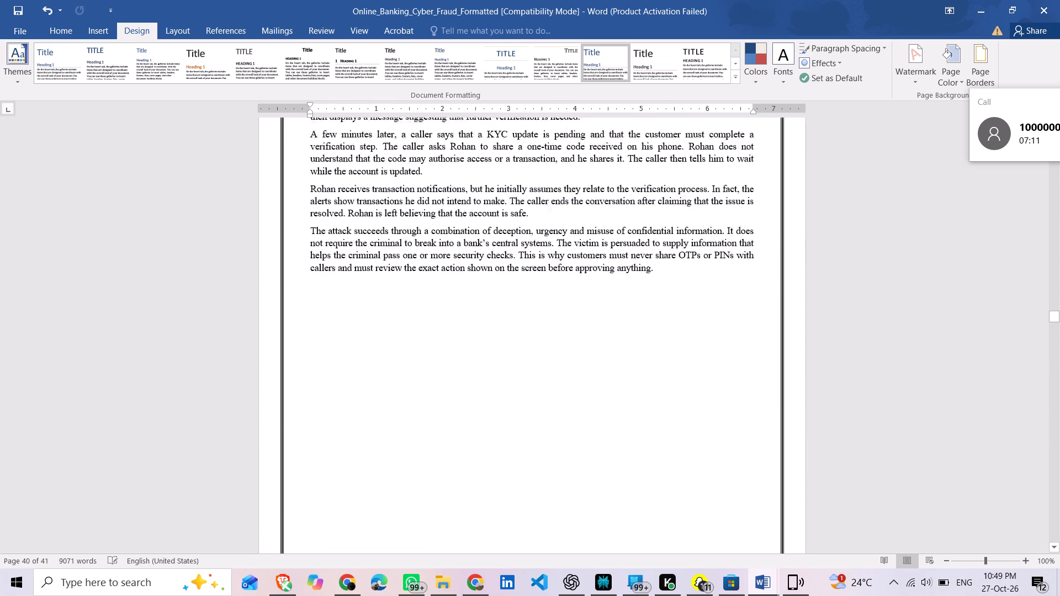
pyautogui.scroll(8, 534, 270)
pyautogui.scroll(20, 534, 270)
pyautogui.scroll(3, 534, 270)
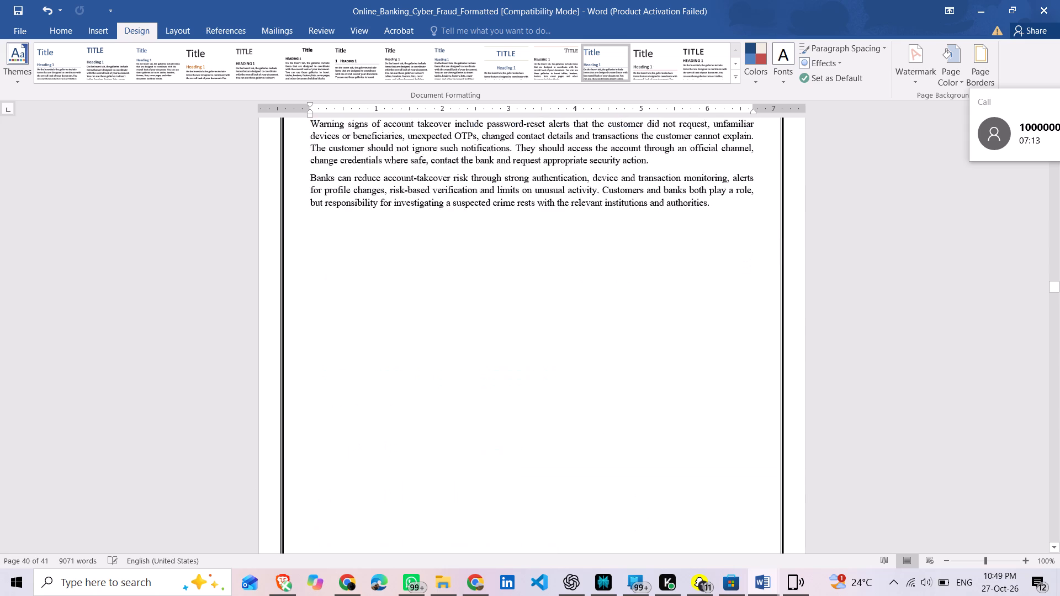
pyautogui.scroll(20, 534, 270)
pyautogui.scroll(20, 534, 270)
pyautogui.scroll(20, 534, 270)
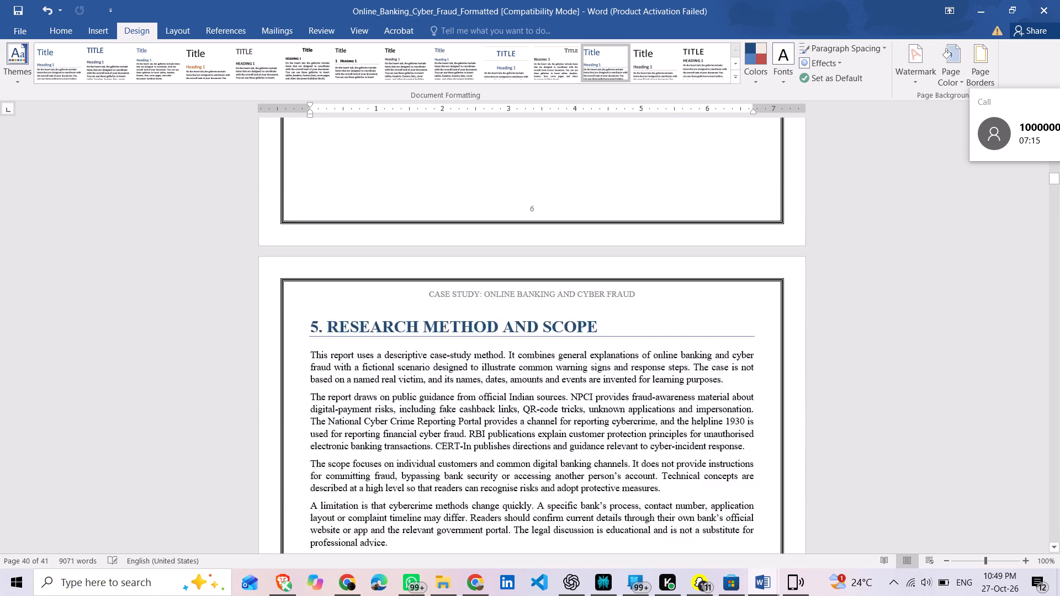
pyautogui.scroll(20, 534, 270)
pyautogui.scroll(2, 534, 270)
pyautogui.scroll(-2, 534, 270)
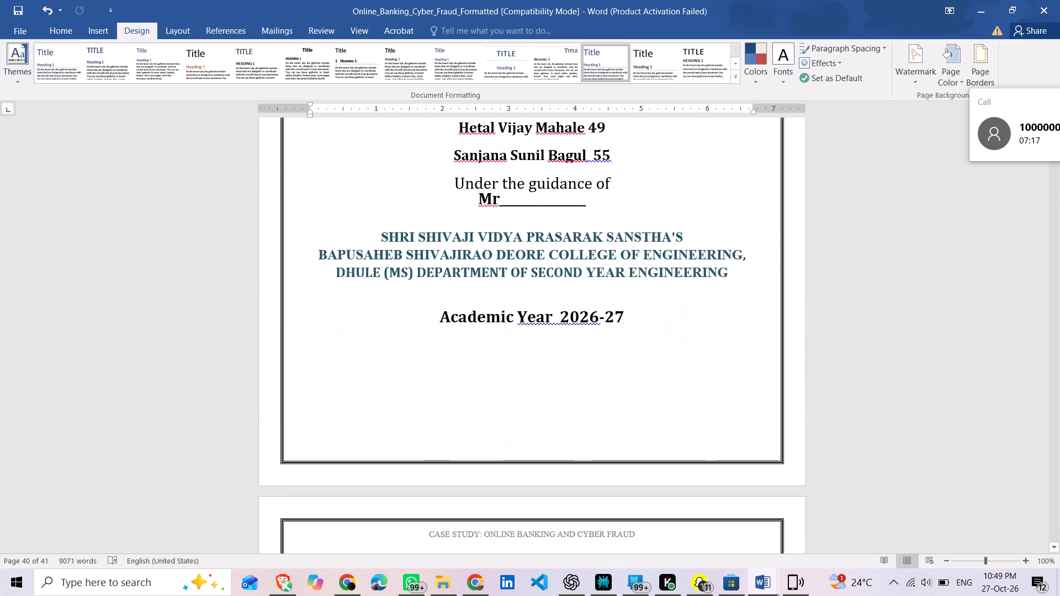
pyautogui.scroll(-6, 534, 270)
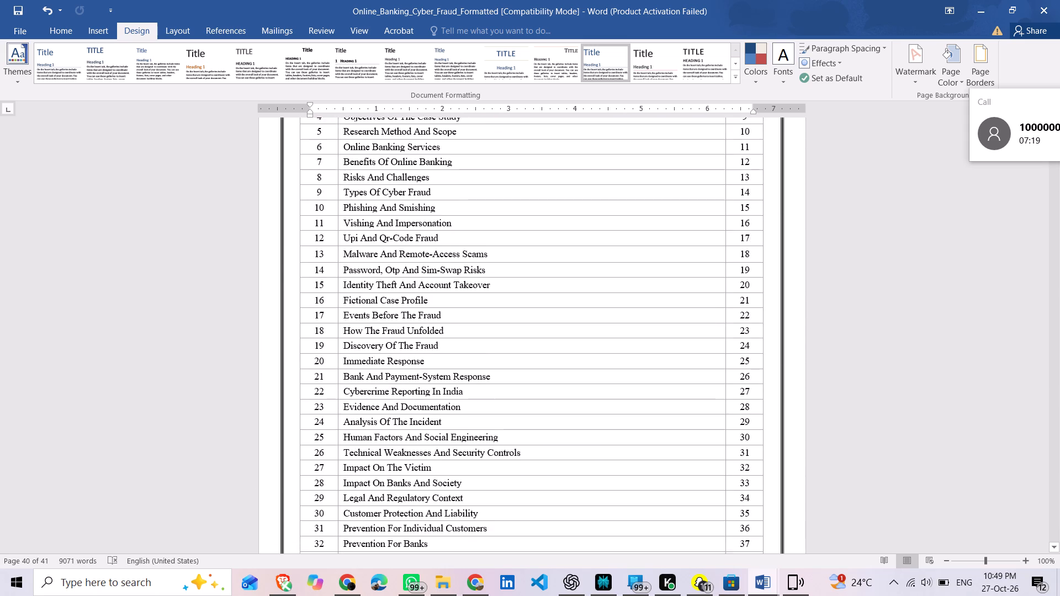
pyautogui.scroll(-7, 534, 270)
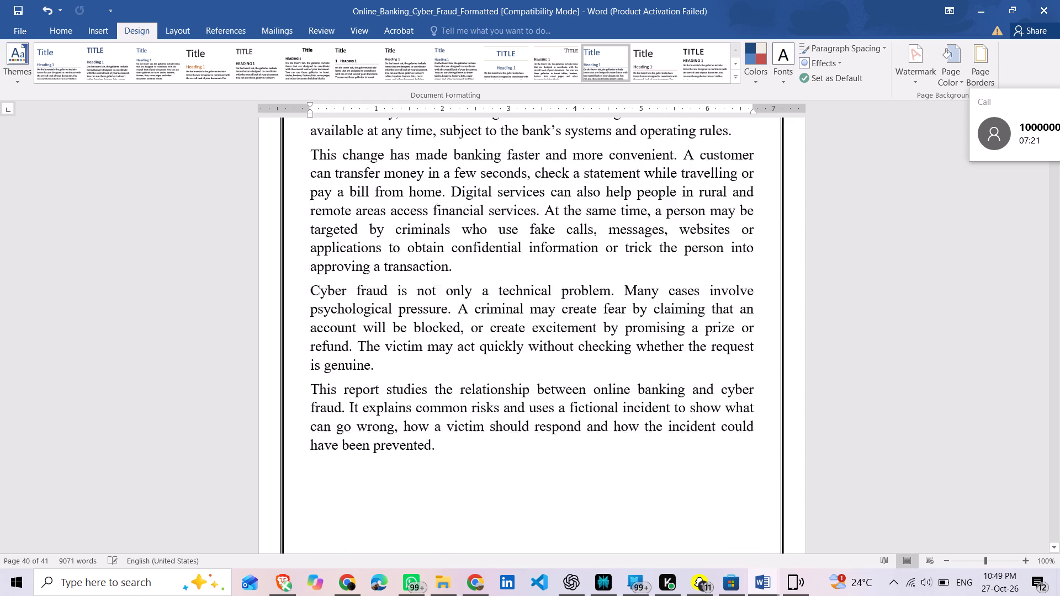
pyautogui.scroll(-5, 534, 270)
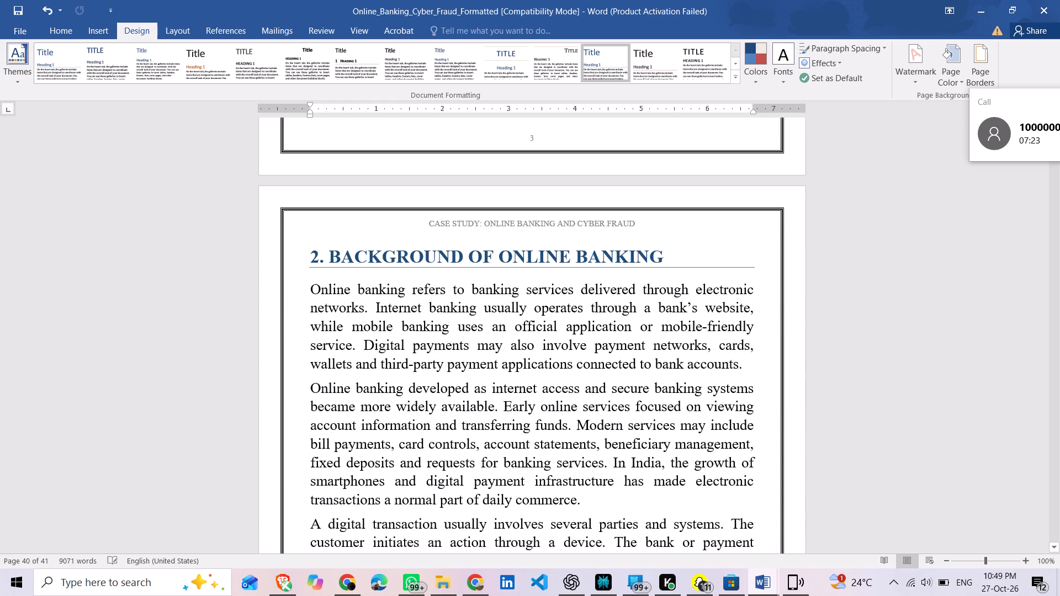
pyautogui.scroll(-2, 534, 270)
# Check the font sizes of the headings and body text in section 1, Introduction, and section 2, Background of Online Banking.
pyautogui.click(534, 284)
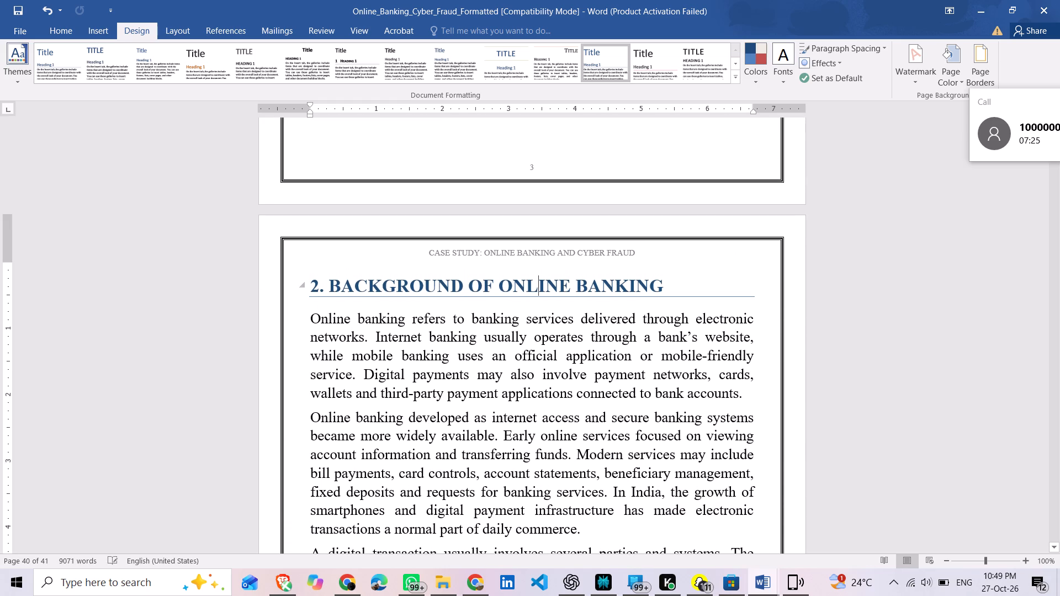
pyautogui.click(57, 28)
pyautogui.scroll(3, 401, 328)
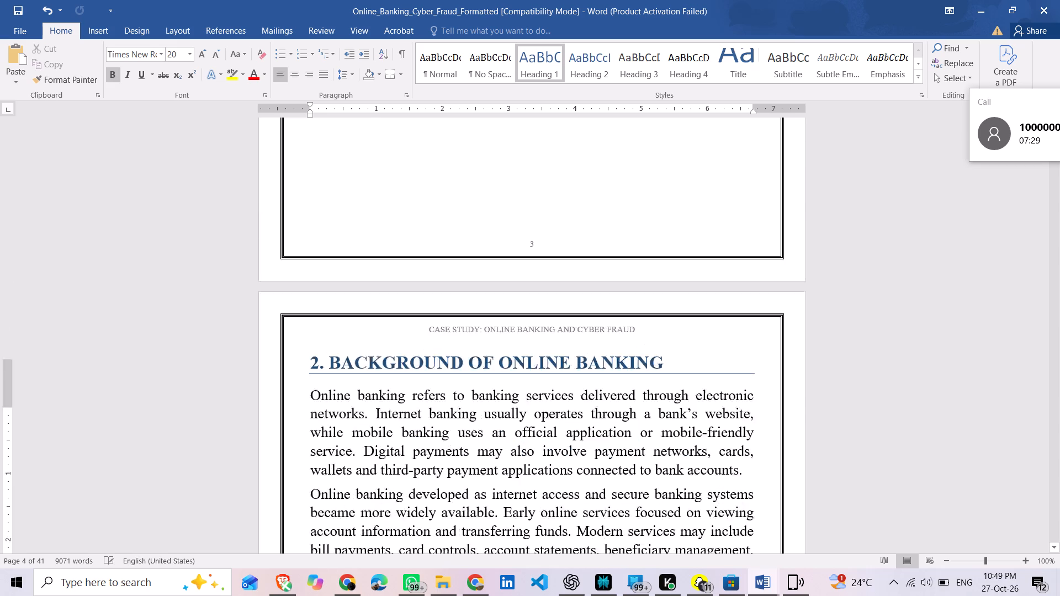
pyautogui.scroll(2, 401, 328)
pyautogui.click(389, 276)
pyautogui.scroll(1, 389, 276)
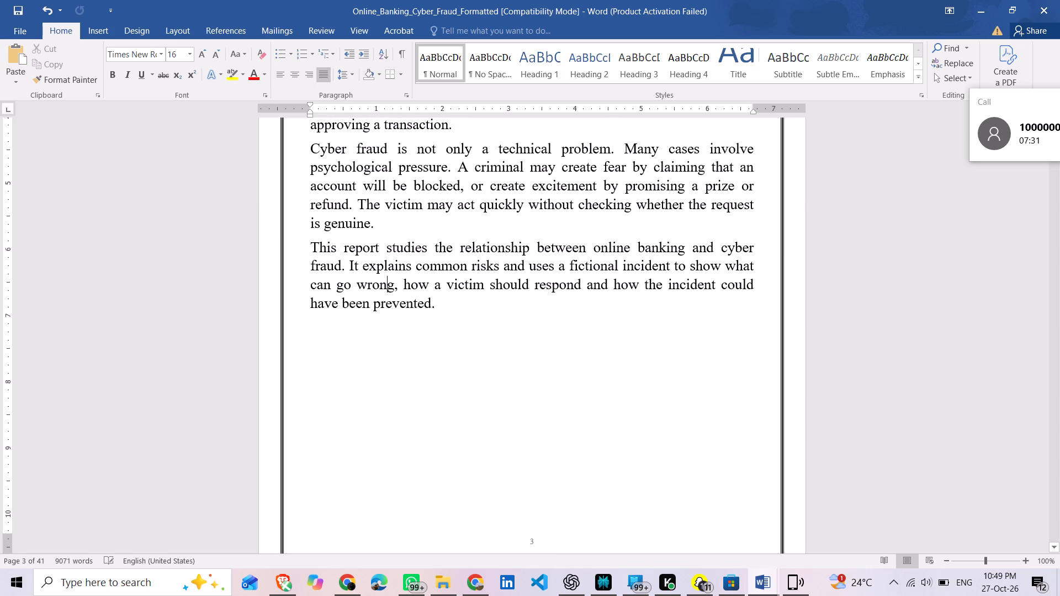
pyautogui.scroll(3, 389, 276)
pyautogui.click(389, 275)
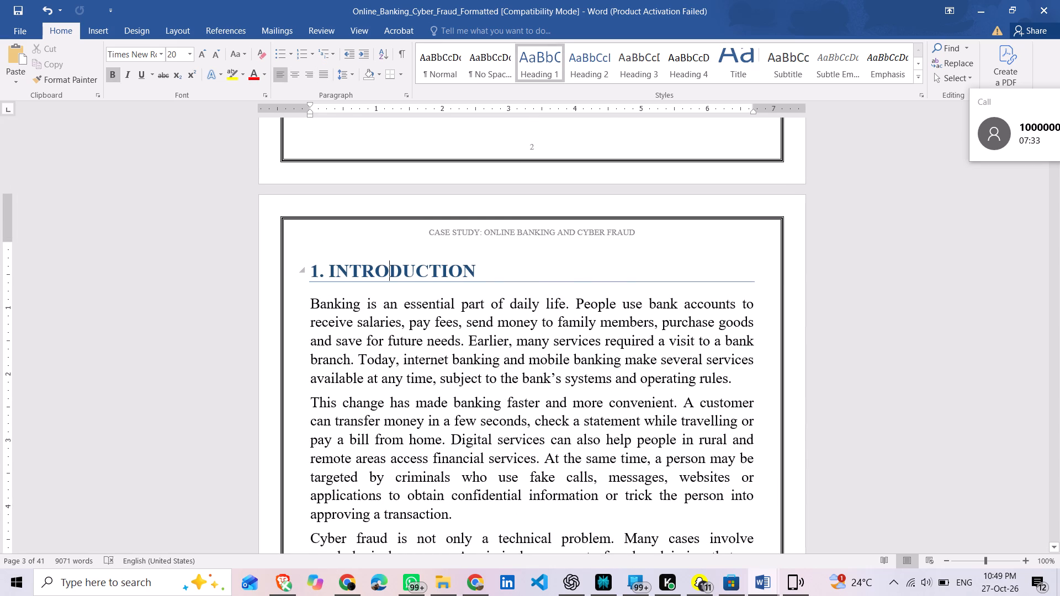
pyautogui.click(411, 332)
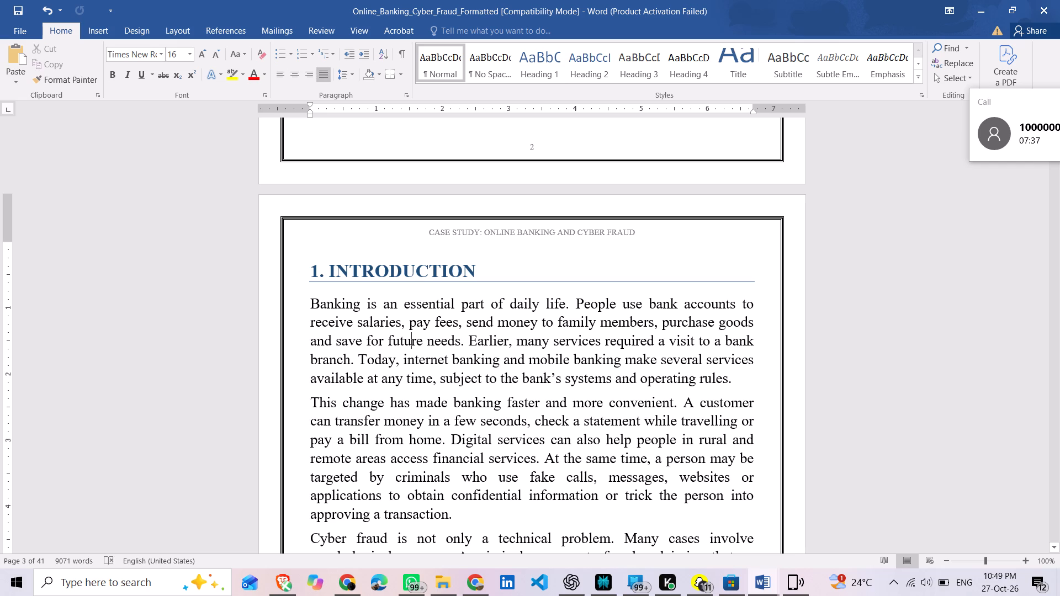
pyautogui.click(399, 274)
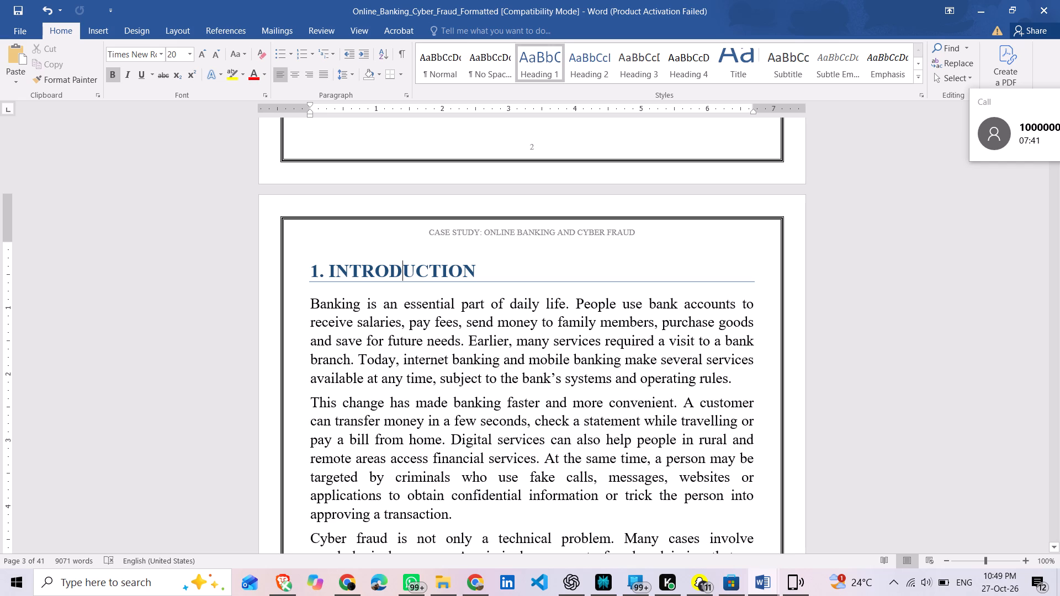
# Increase the font size of the section 4 heading, Objectives of the Case Study, to 20 pt.
pyautogui.scroll(-2, 364, 387)
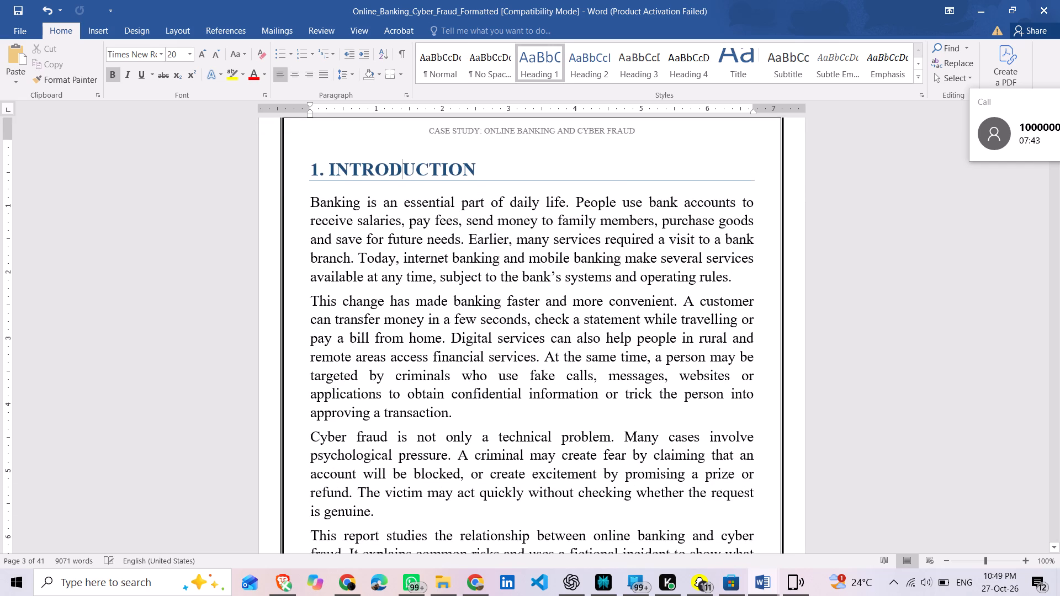
pyautogui.scroll(-3, 364, 387)
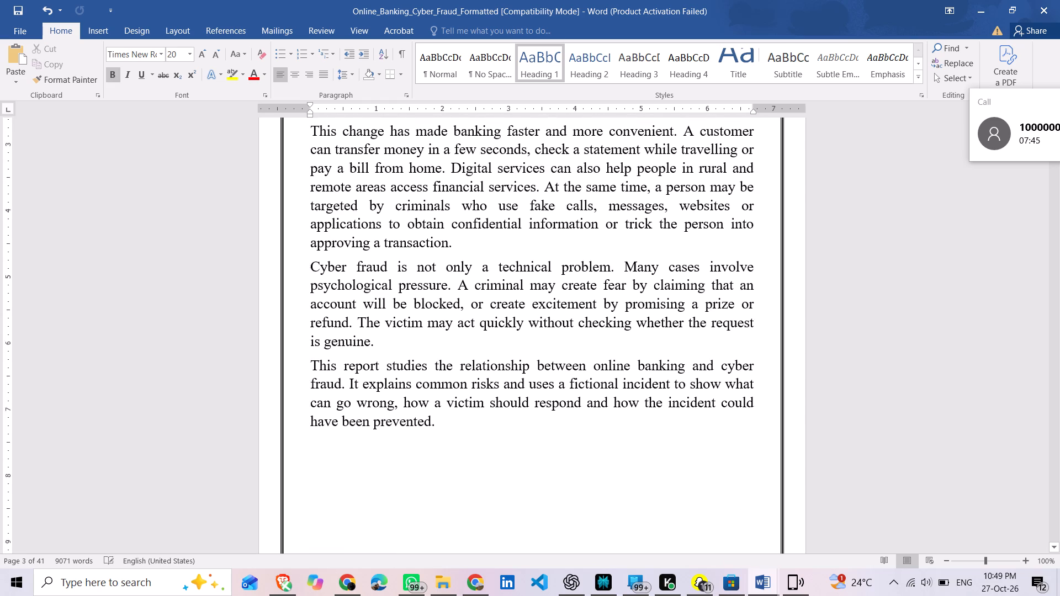
pyautogui.scroll(-8, 364, 387)
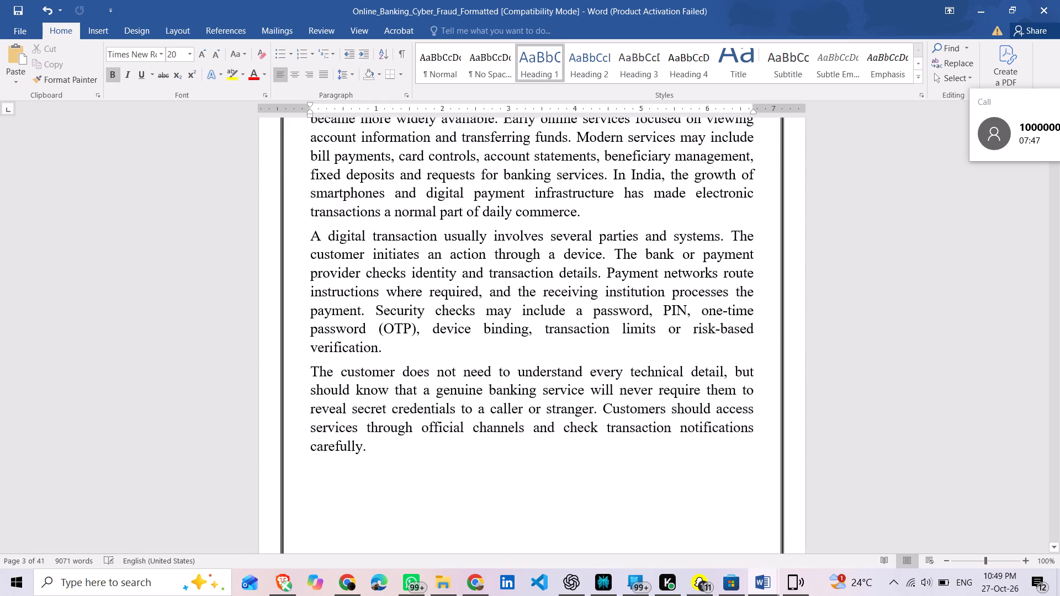
pyautogui.scroll(-7, 364, 387)
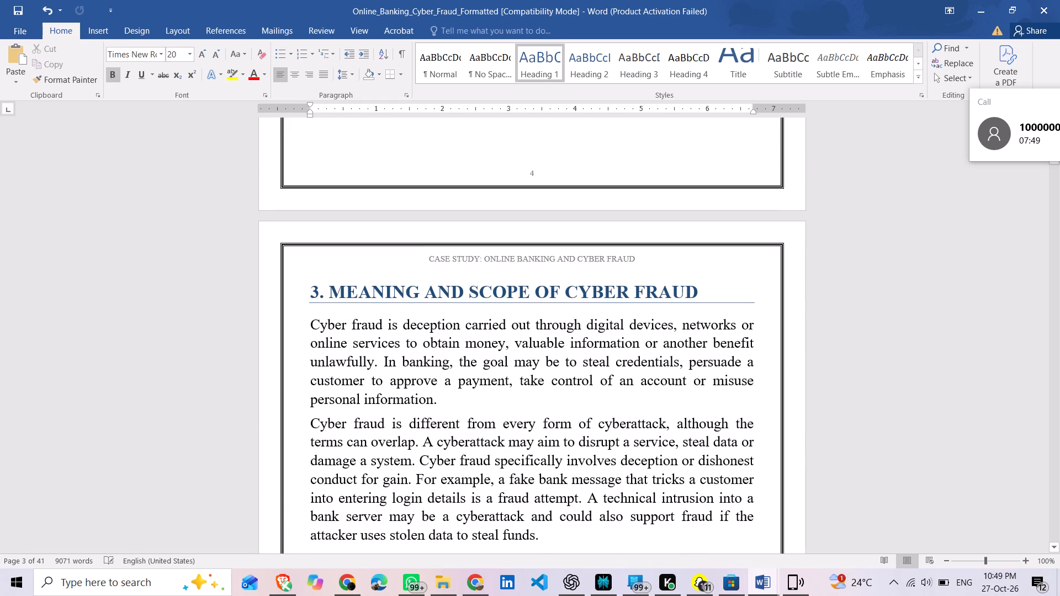
pyautogui.scroll(-4, 362, 361)
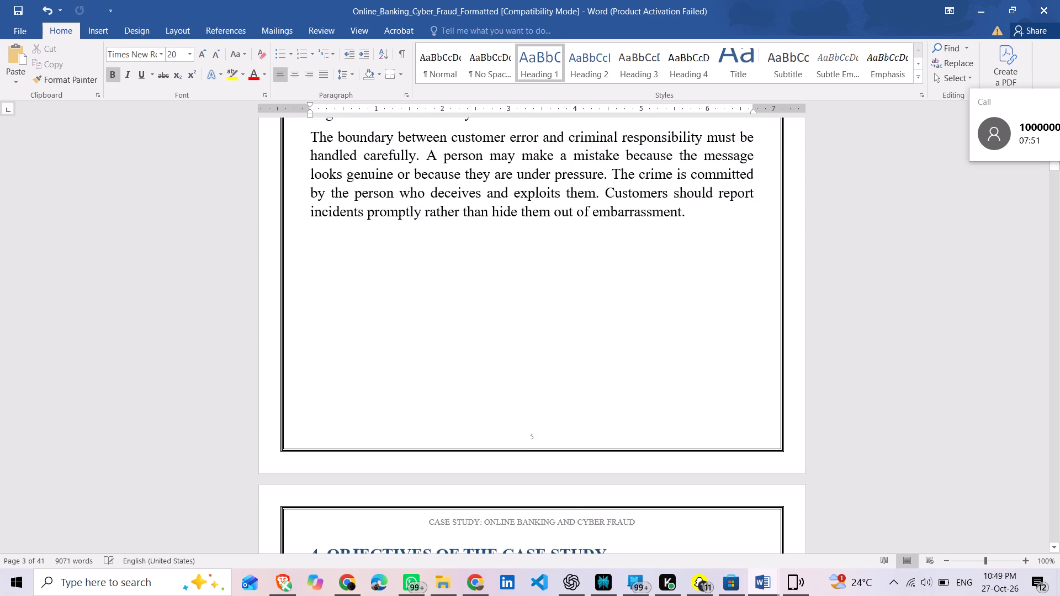
pyautogui.scroll(-4, 362, 361)
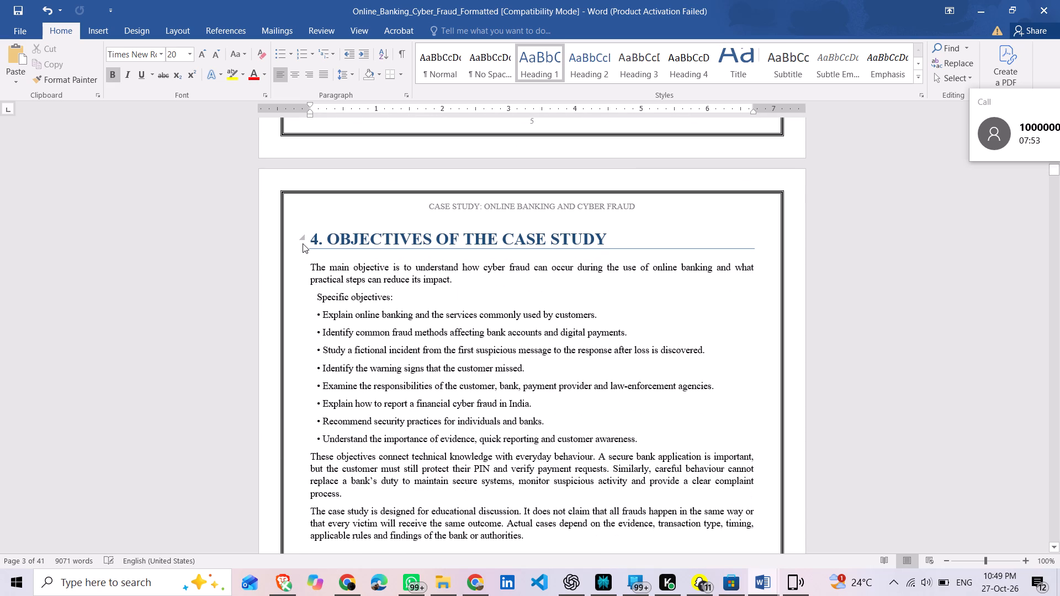
pyautogui.moveTo(312, 240); pyautogui.dragTo(417, 226)
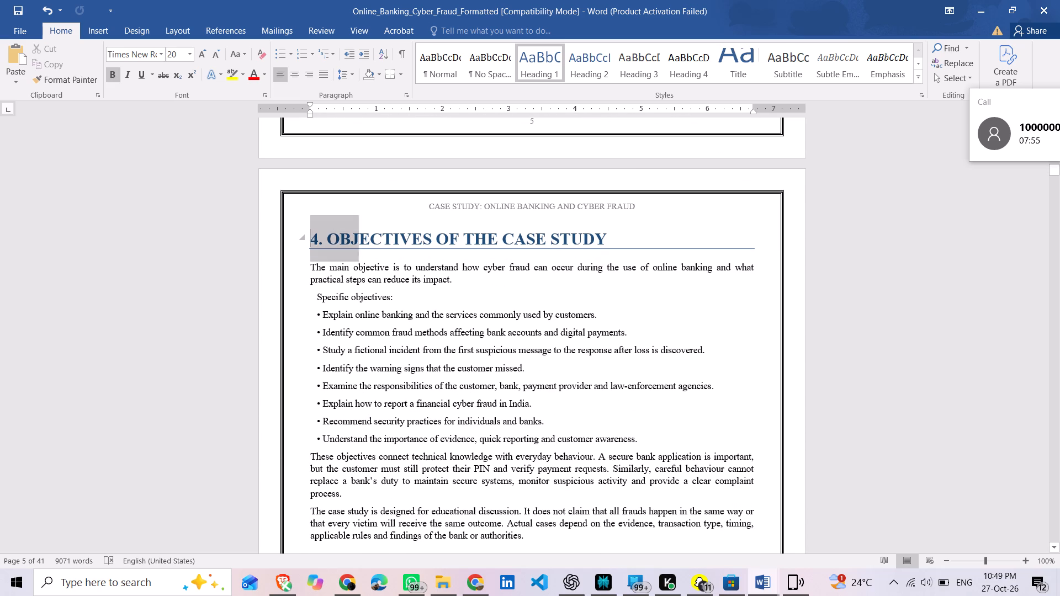
pyautogui.moveTo(417, 226); pyautogui.dragTo(584, 236)
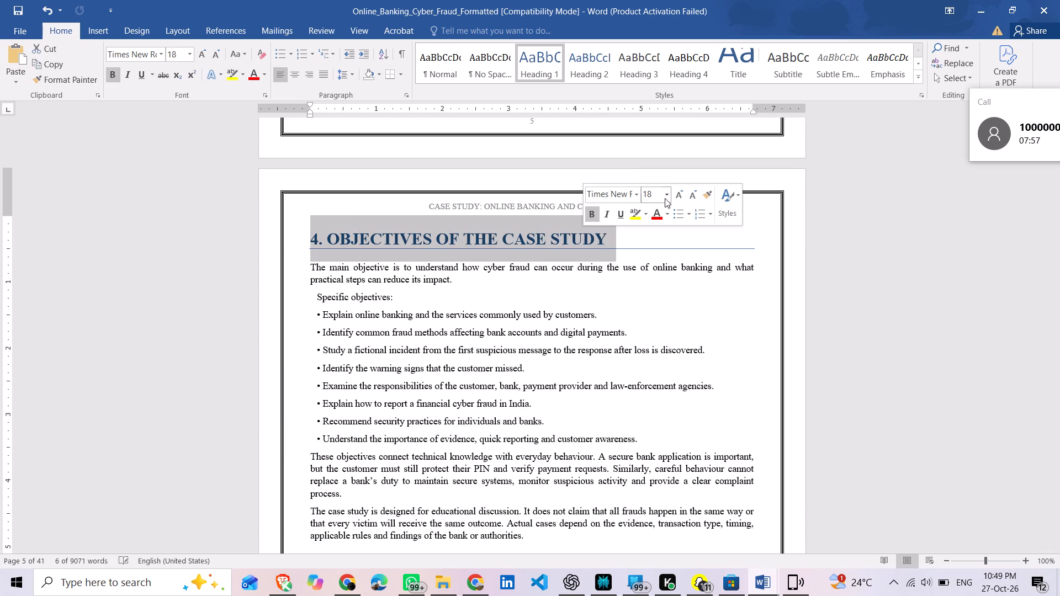
pyautogui.click(678, 198)
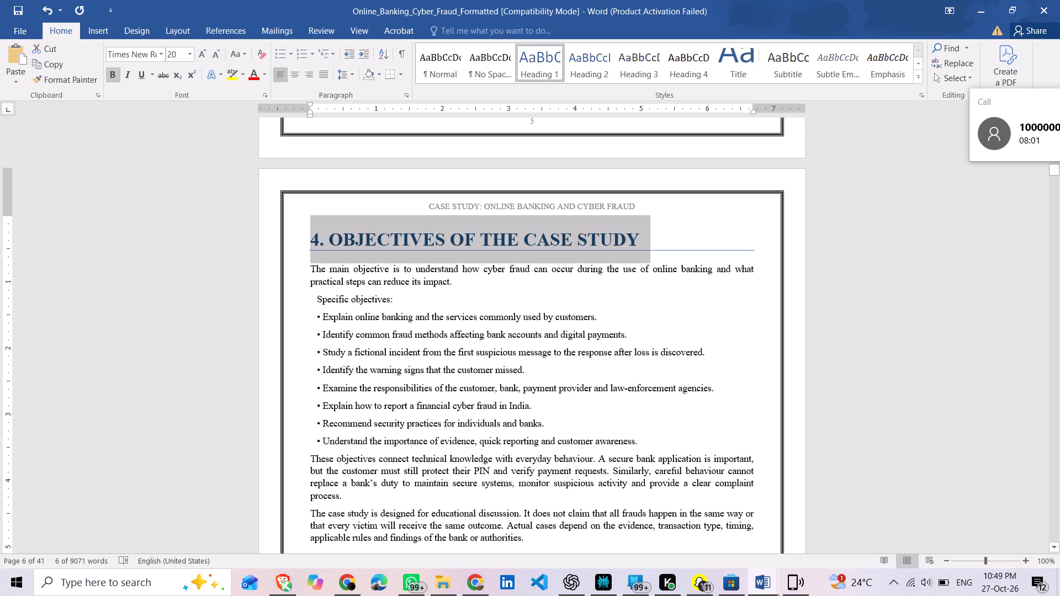
# Set all the text under the section 4 heading, including the bulleted objectives, to 16 pt.
pyautogui.moveTo(312, 273); pyautogui.dragTo(435, 544)
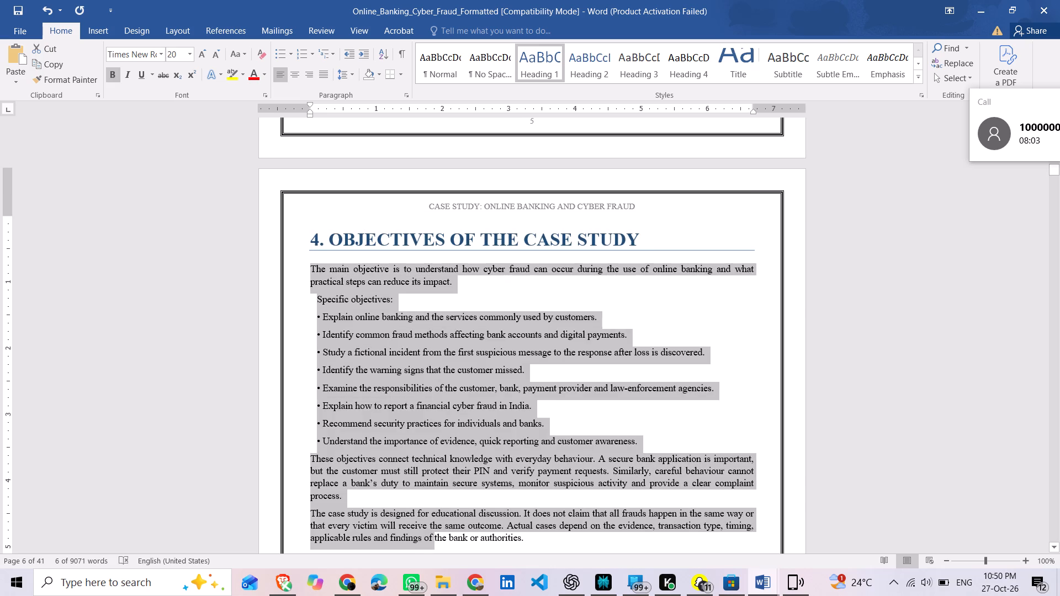
pyautogui.moveTo(435, 544); pyautogui.dragTo(547, 437)
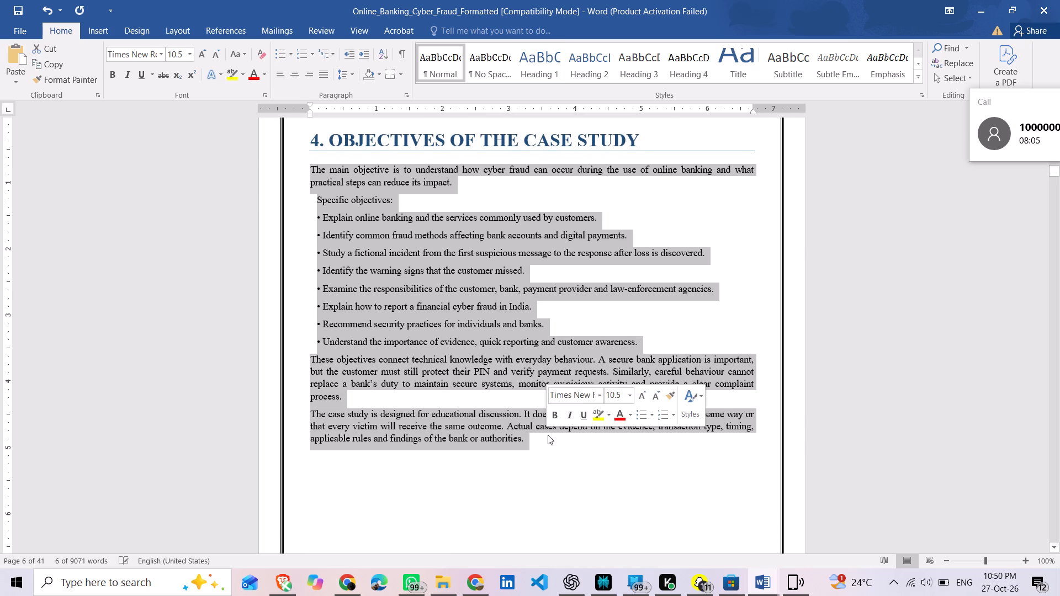
pyautogui.click(619, 396)
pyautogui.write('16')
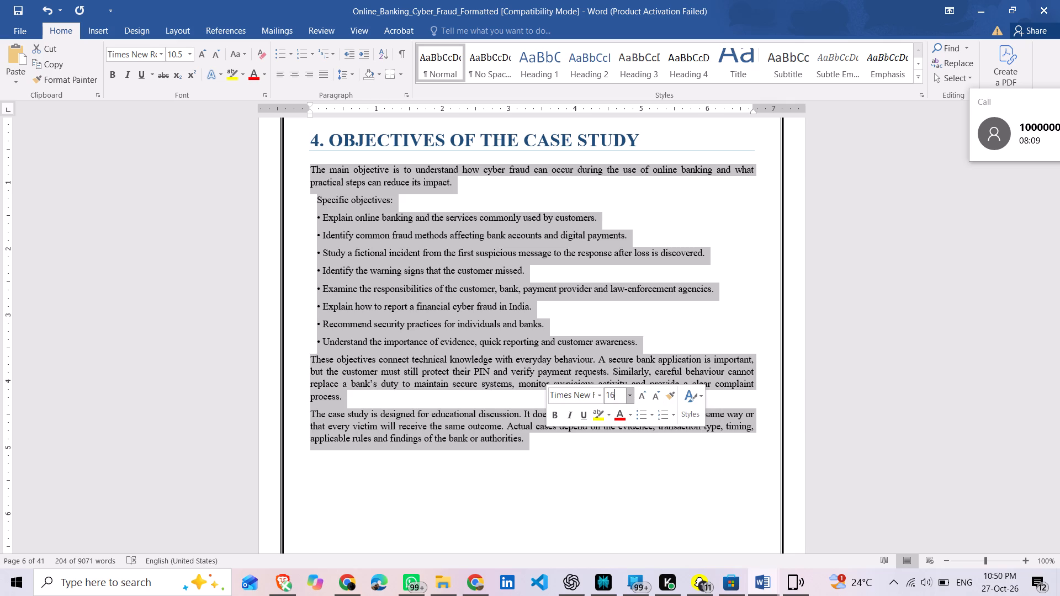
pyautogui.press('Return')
pyautogui.scroll(-6, 619, 396)
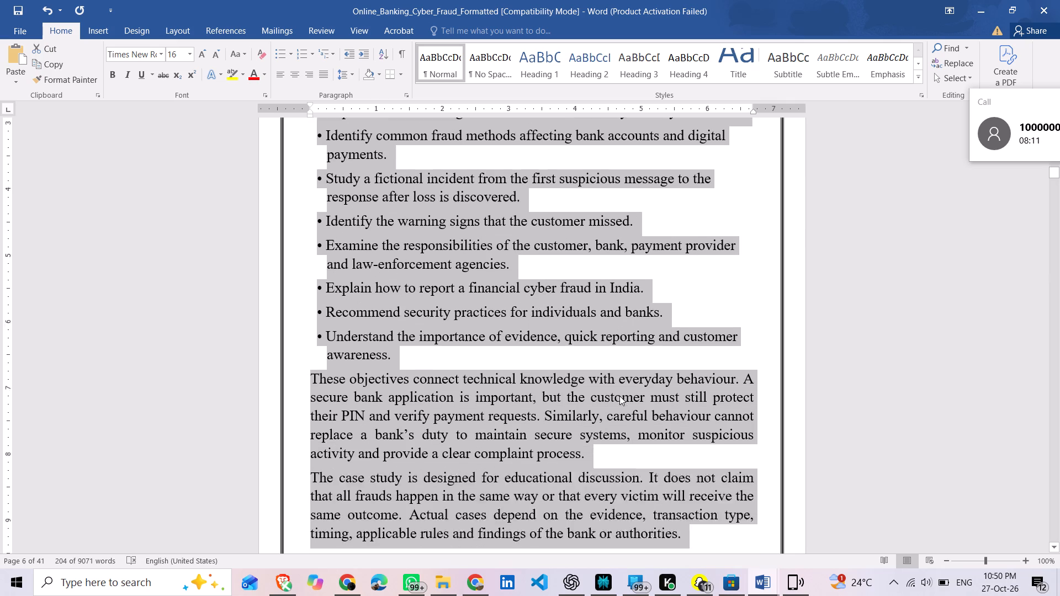
# Increase the font size of the section 5 heading, Research Method and Scope, to 20 pt.
pyautogui.scroll(-4, 619, 396)
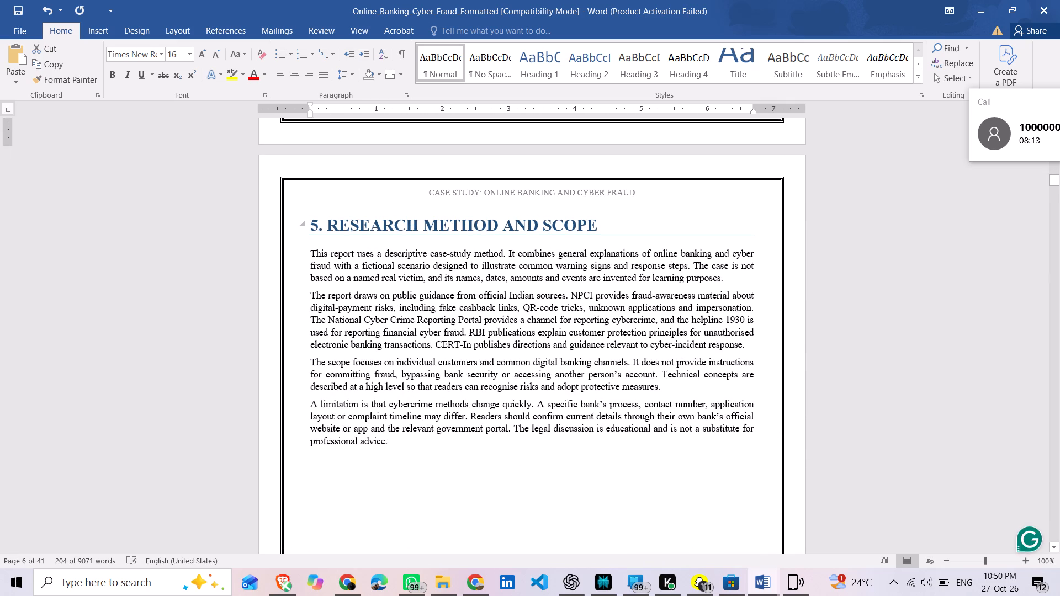
pyautogui.moveTo(602, 220); pyautogui.dragTo(311, 232)
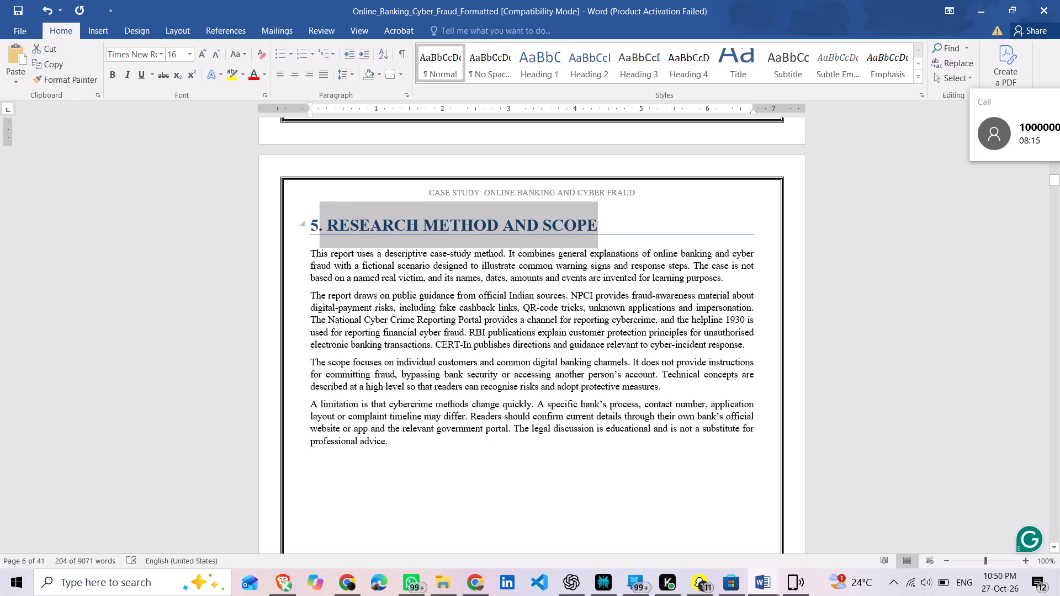
pyautogui.moveTo(311, 232); pyautogui.dragTo(309, 227)
pyautogui.click(404, 184)
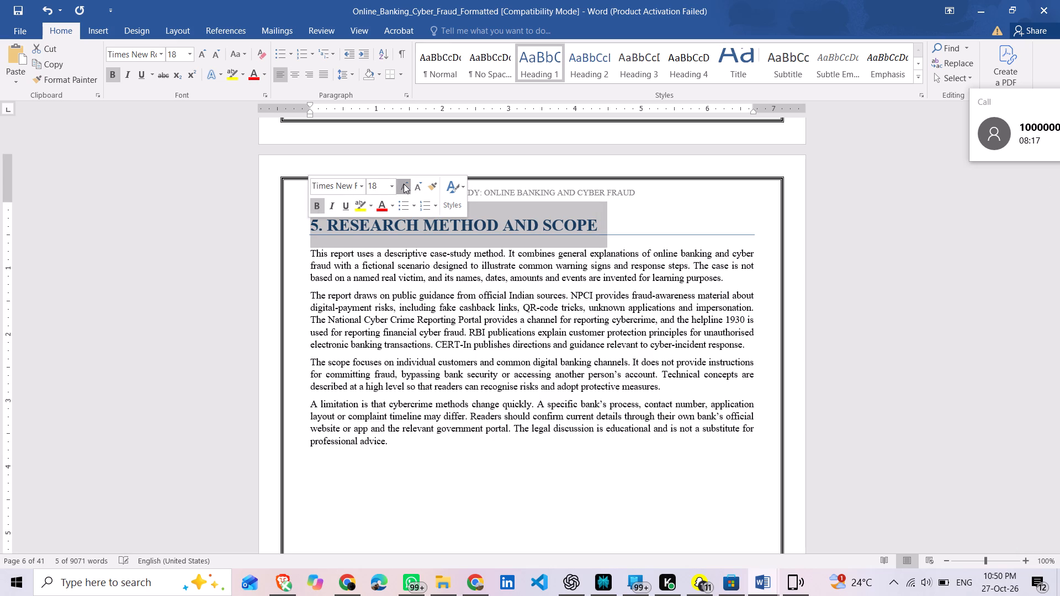
# Set all the body paragraphs under the section 5 heading to 16 pt.
pyautogui.moveTo(396, 449); pyautogui.dragTo(308, 256)
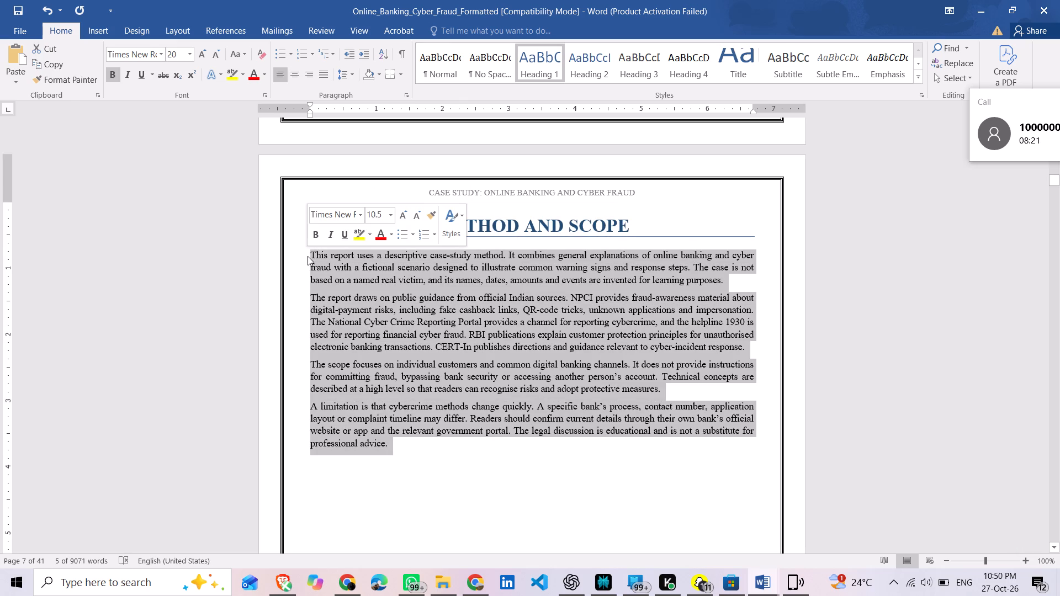
pyautogui.click(383, 219)
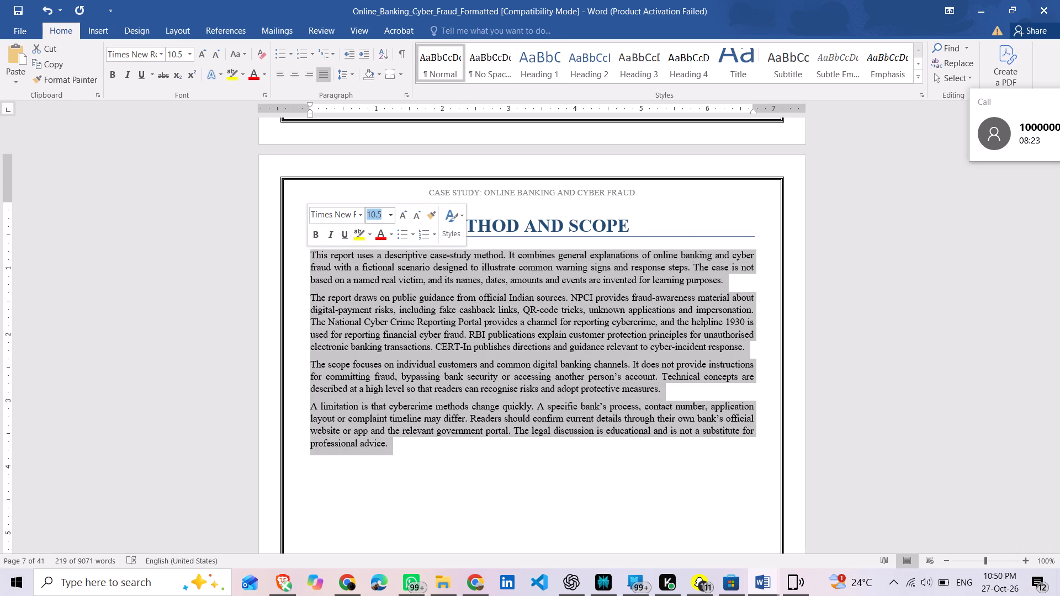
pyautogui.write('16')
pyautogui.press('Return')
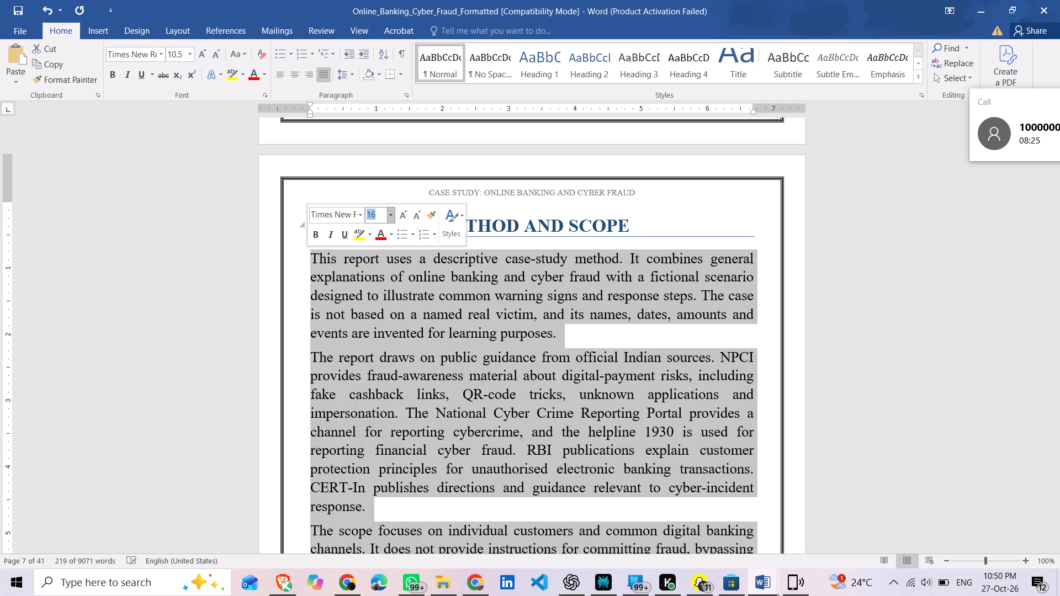
# Increase the font size of the section 6 heading, Online Banking Services, to 20 pt.
pyautogui.scroll(-7, 383, 219)
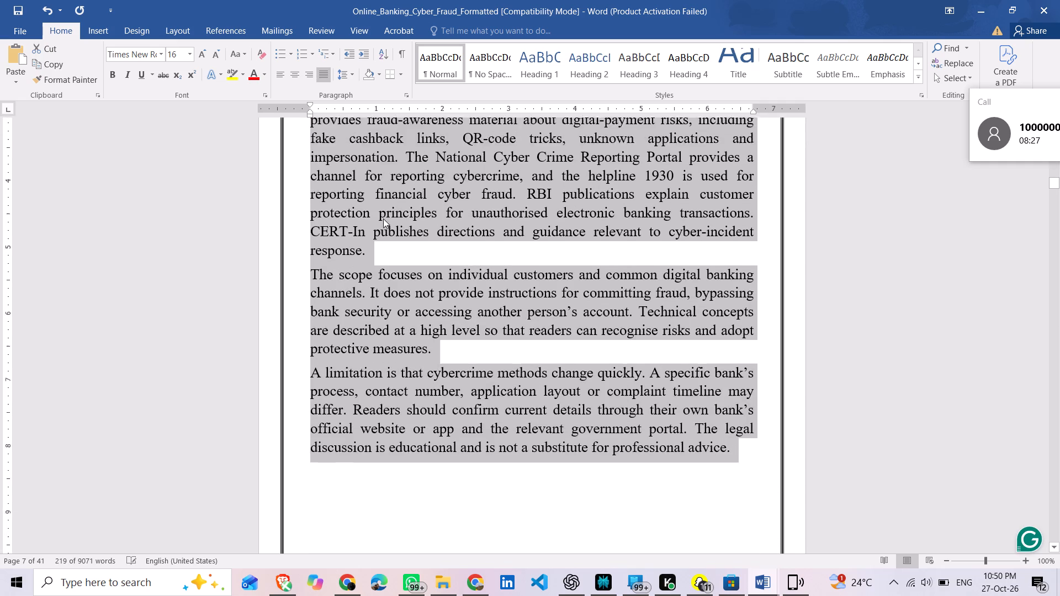
pyautogui.scroll(-8, 383, 219)
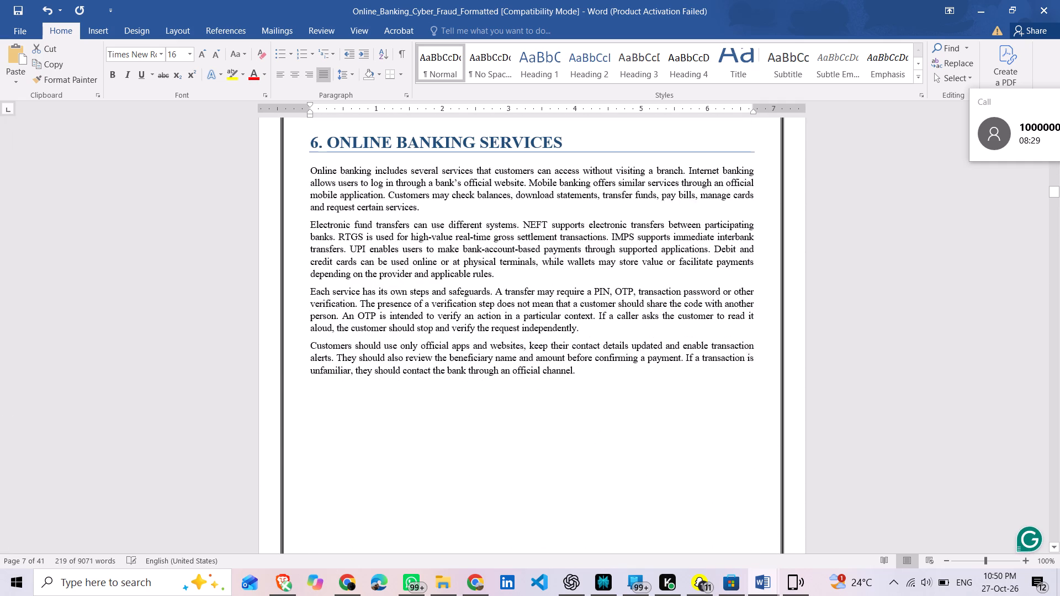
pyautogui.moveTo(566, 132); pyautogui.dragTo(460, 131)
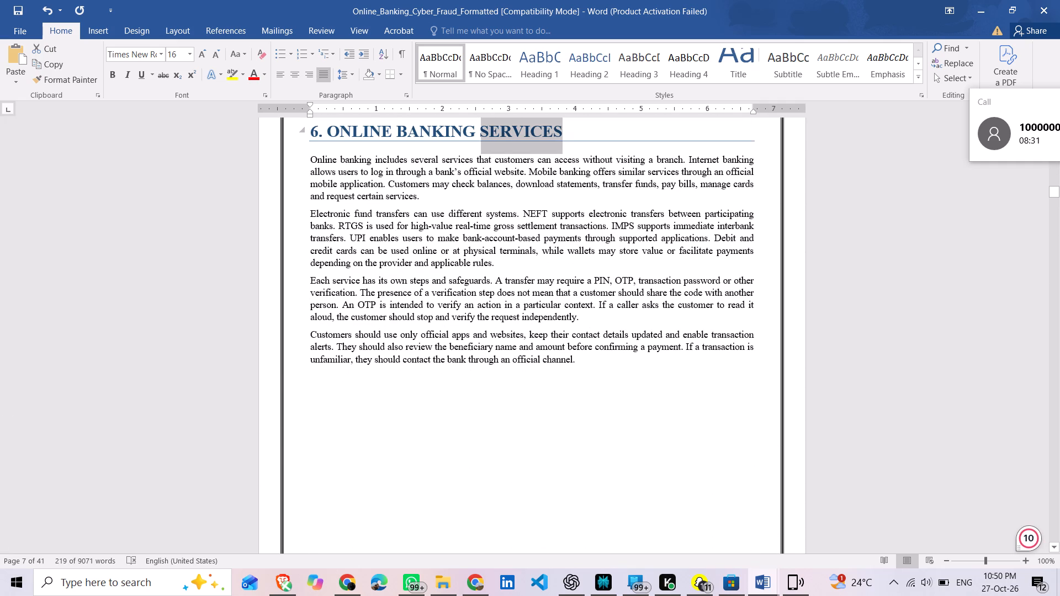
pyautogui.moveTo(460, 131); pyautogui.dragTo(312, 129)
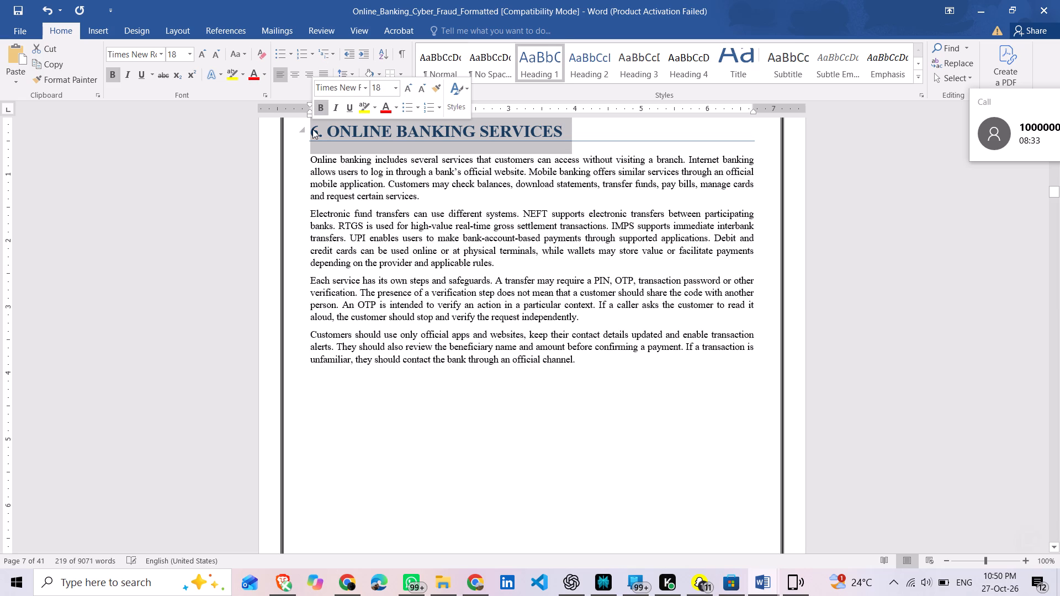
pyautogui.click(409, 86)
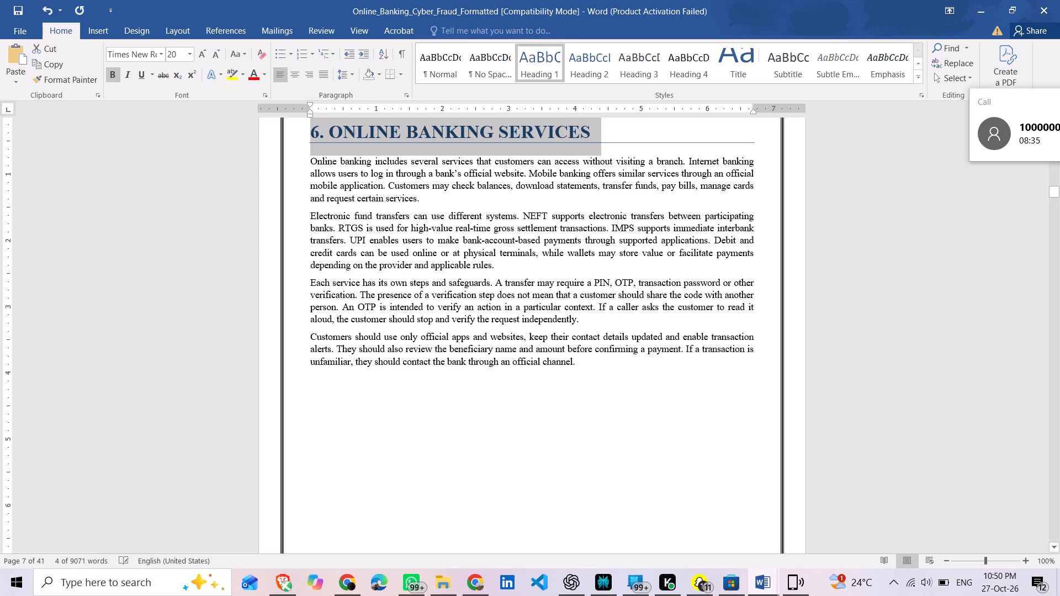
# Set all the body paragraphs of section 6, Online Banking Services, to 16 pt.
pyautogui.moveTo(583, 363); pyautogui.dragTo(332, 159)
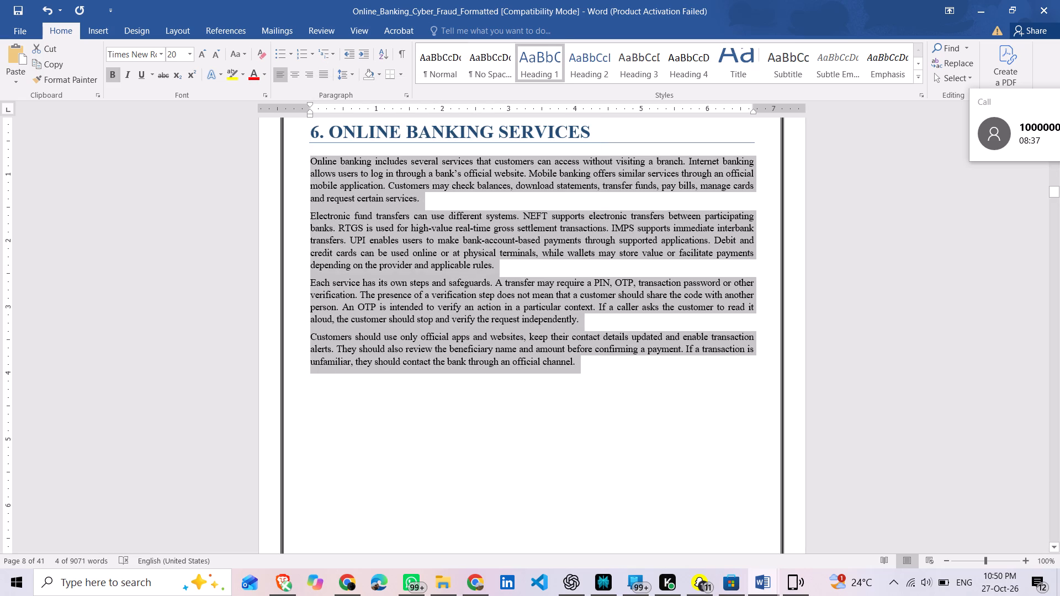
pyautogui.moveTo(332, 159); pyautogui.dragTo(316, 158)
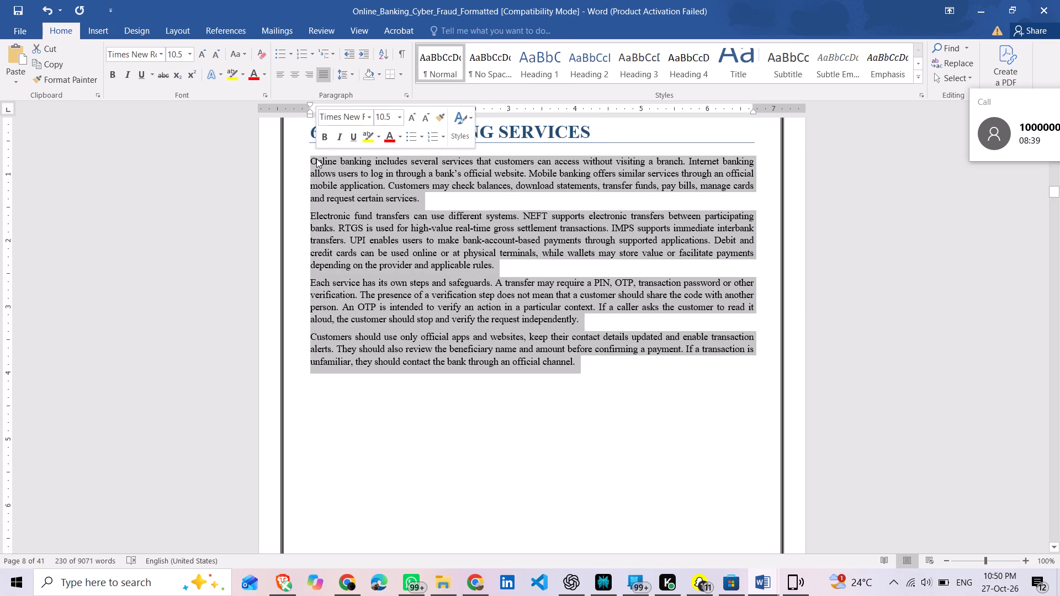
pyautogui.click(185, 51)
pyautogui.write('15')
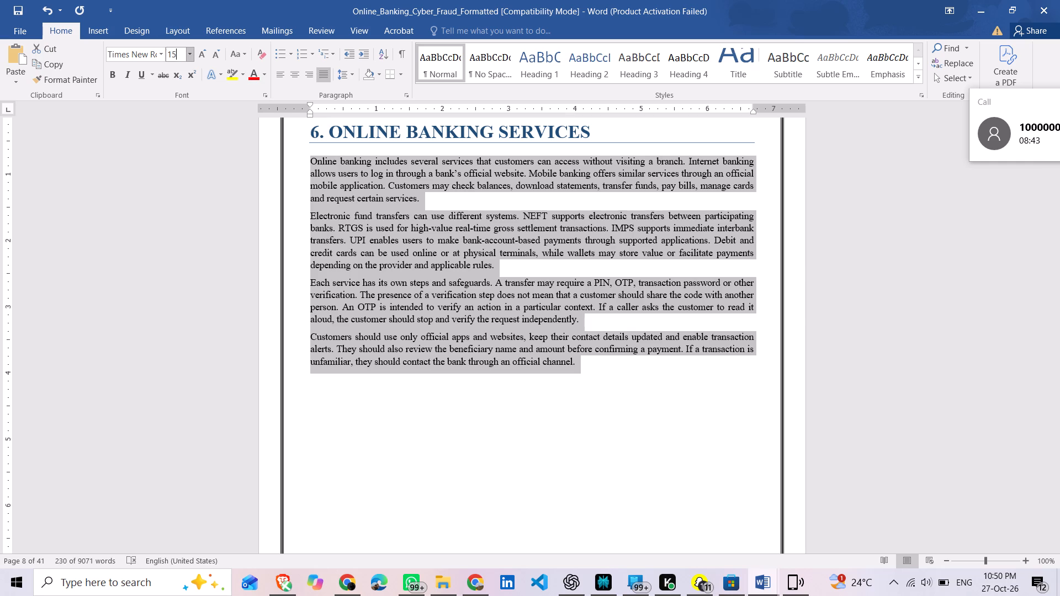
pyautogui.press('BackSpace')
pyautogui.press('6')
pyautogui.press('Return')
# Increase the font size of the section 7 heading, Benefits of Online Banking, to 20 pt.
pyautogui.scroll(-2, 185, 51)
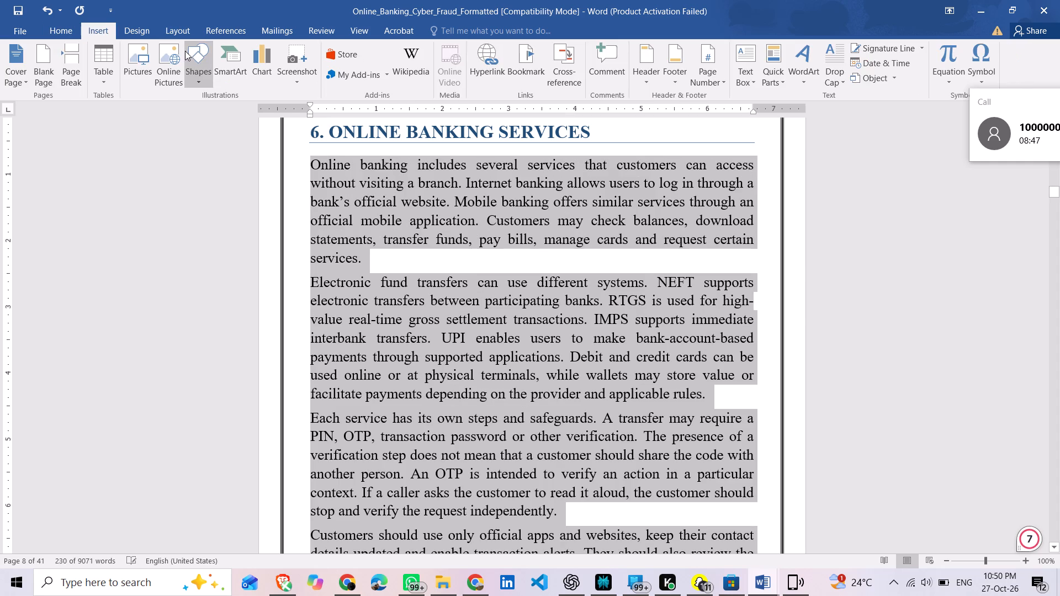
pyautogui.scroll(-1, 185, 51)
pyautogui.scroll(-5, 306, 264)
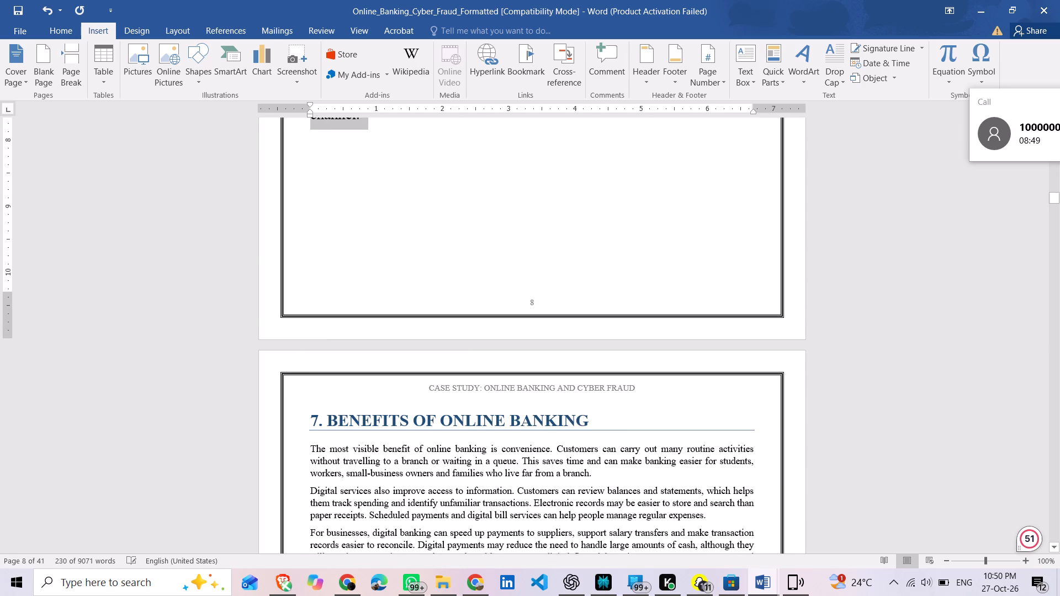
pyautogui.moveTo(595, 419); pyautogui.dragTo(306, 428)
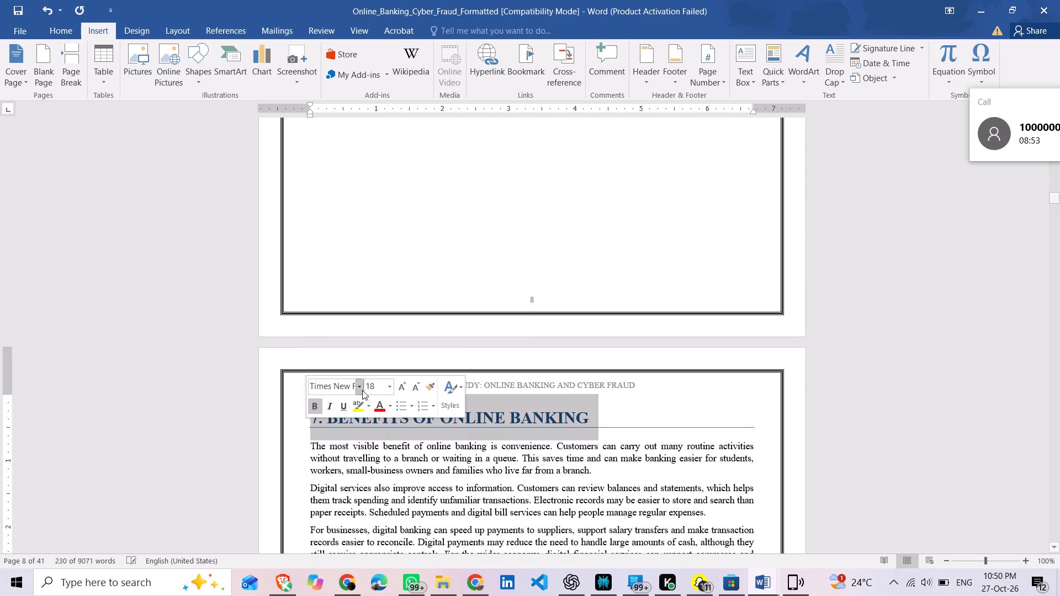
pyautogui.click(398, 389)
# Increase the font size of all body paragraphs in section 7, Benefits of Online Banking, to 16 pt.
pyautogui.scroll(-2, 398, 389)
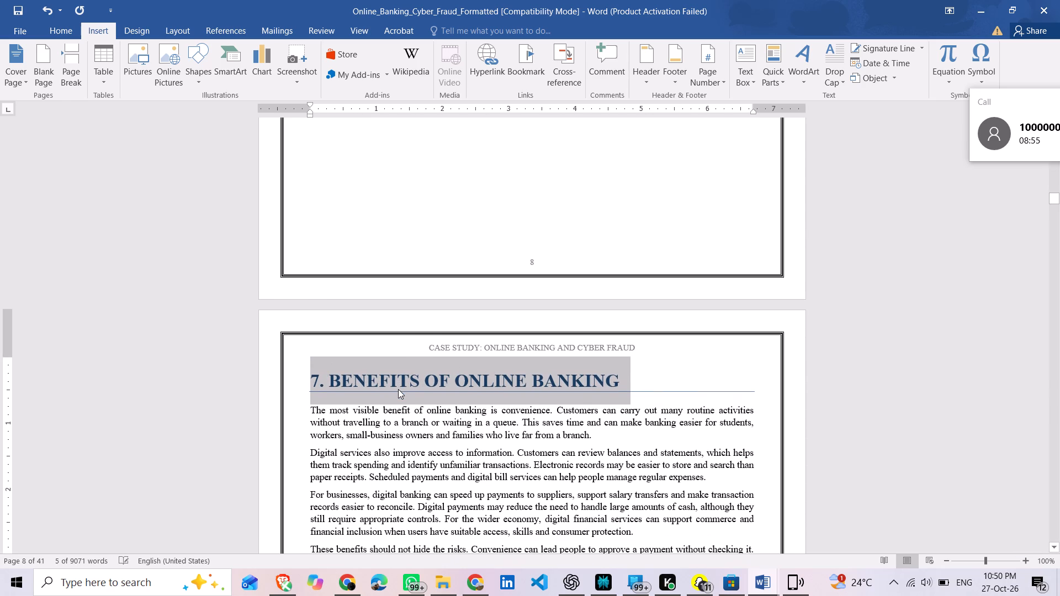
pyautogui.scroll(-4, 398, 389)
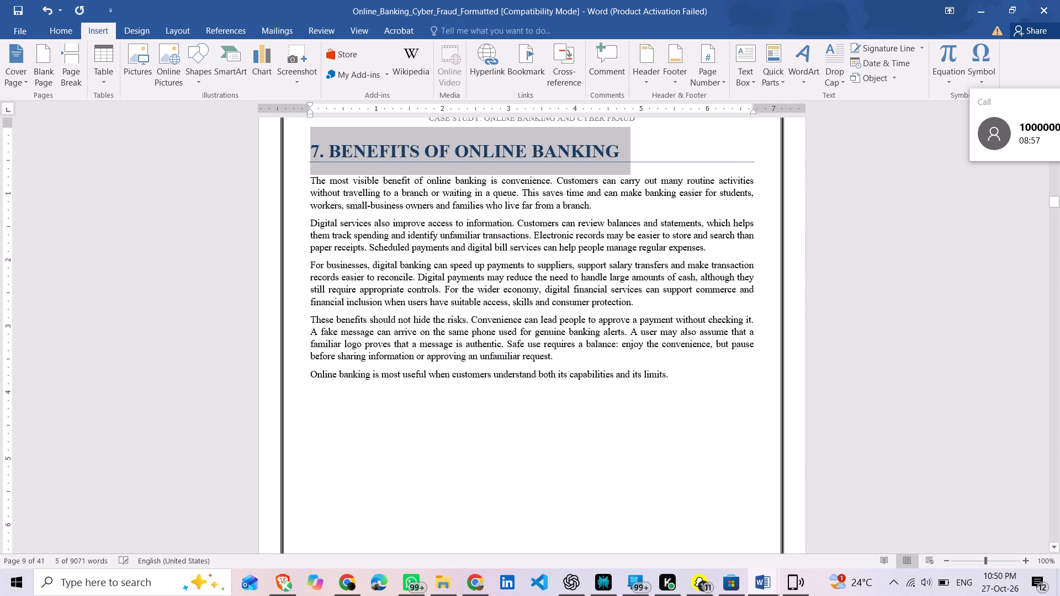
pyautogui.moveTo(682, 375); pyautogui.dragTo(404, 227)
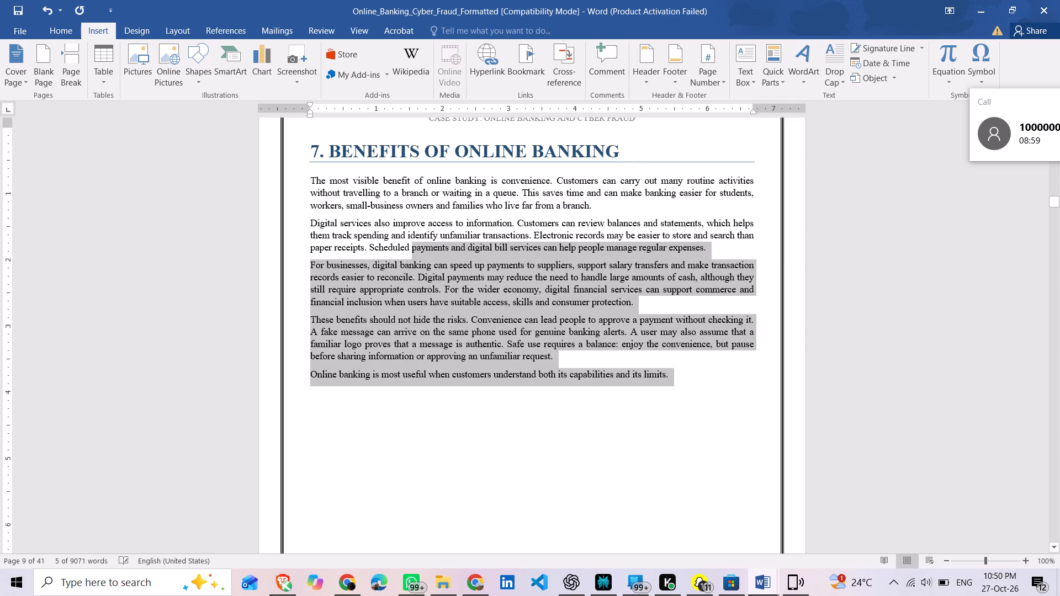
pyautogui.moveTo(404, 227); pyautogui.dragTo(315, 177)
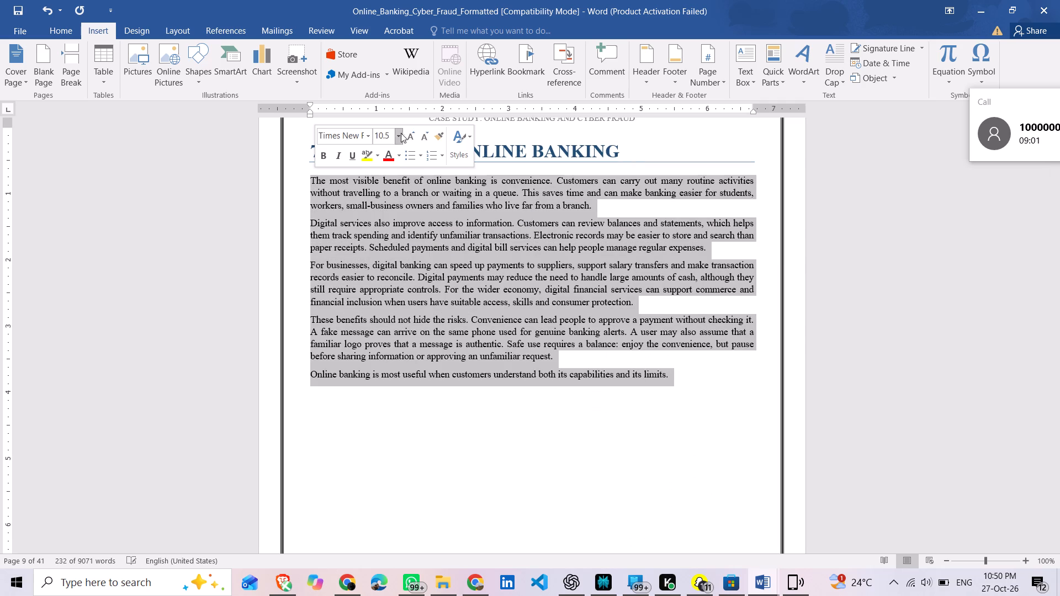
pyautogui.click(407, 137)
pyautogui.doubleClick(407, 137)
pyautogui.click(407, 137)
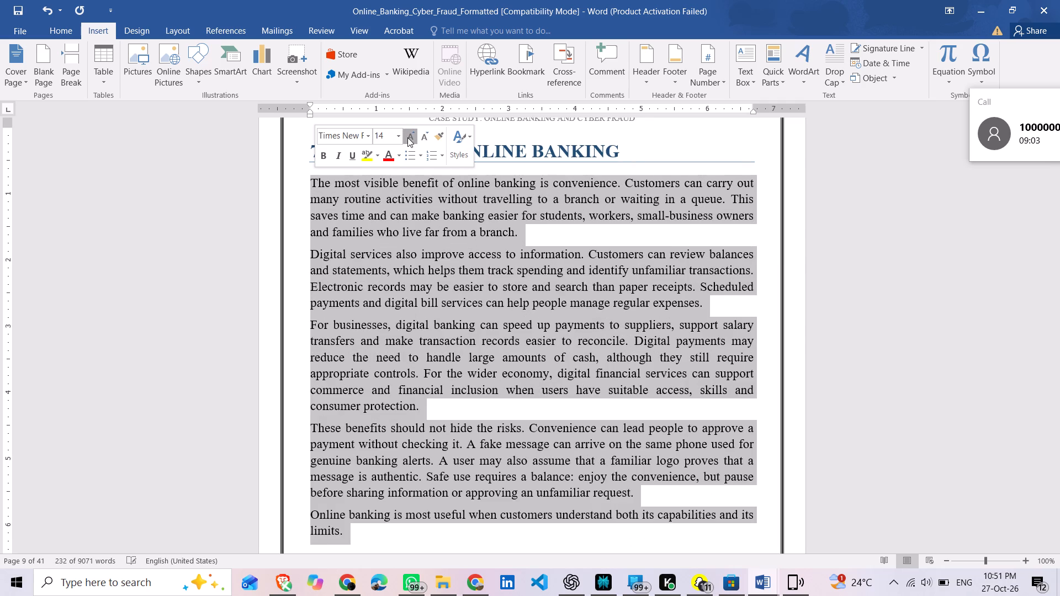
pyautogui.click(270, 291)
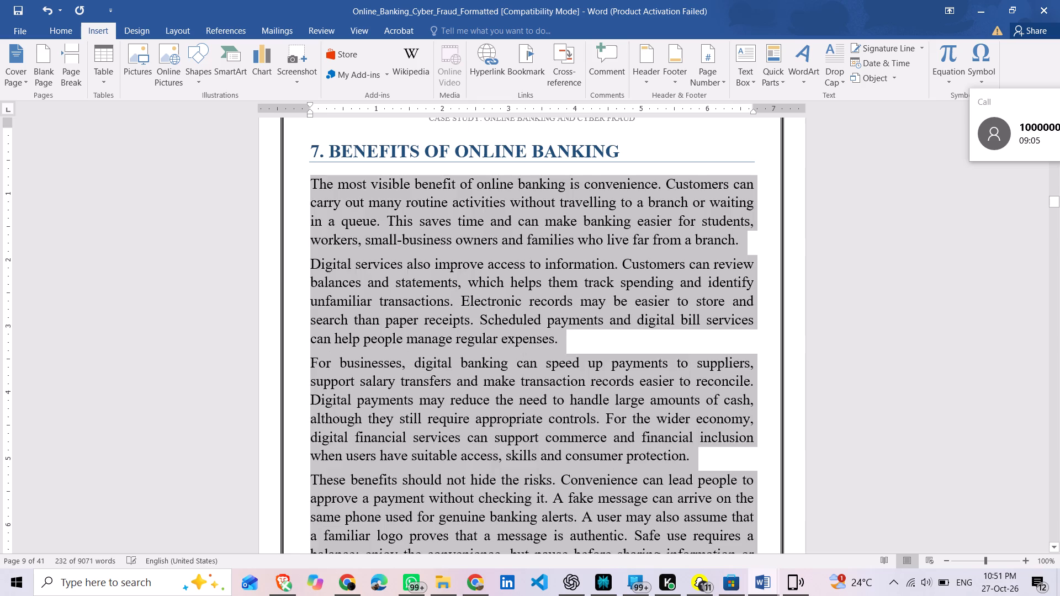
# Increase the font size of the section 8 heading, Risks and Challenges, to 20 pt.
pyautogui.scroll(-6, 270, 291)
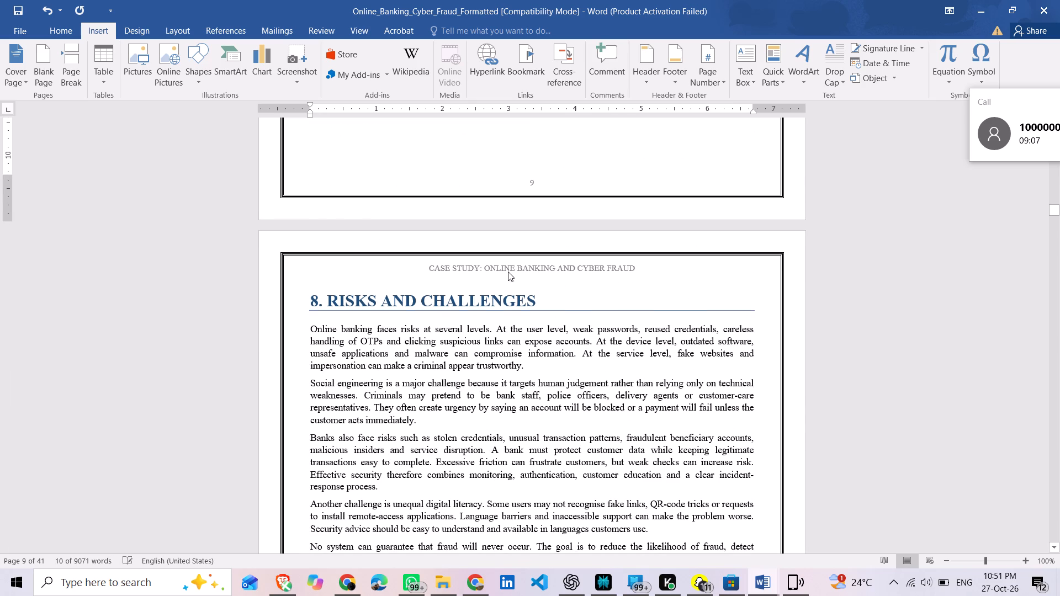
pyautogui.moveTo(543, 296); pyautogui.dragTo(297, 310)
pyautogui.click(391, 270)
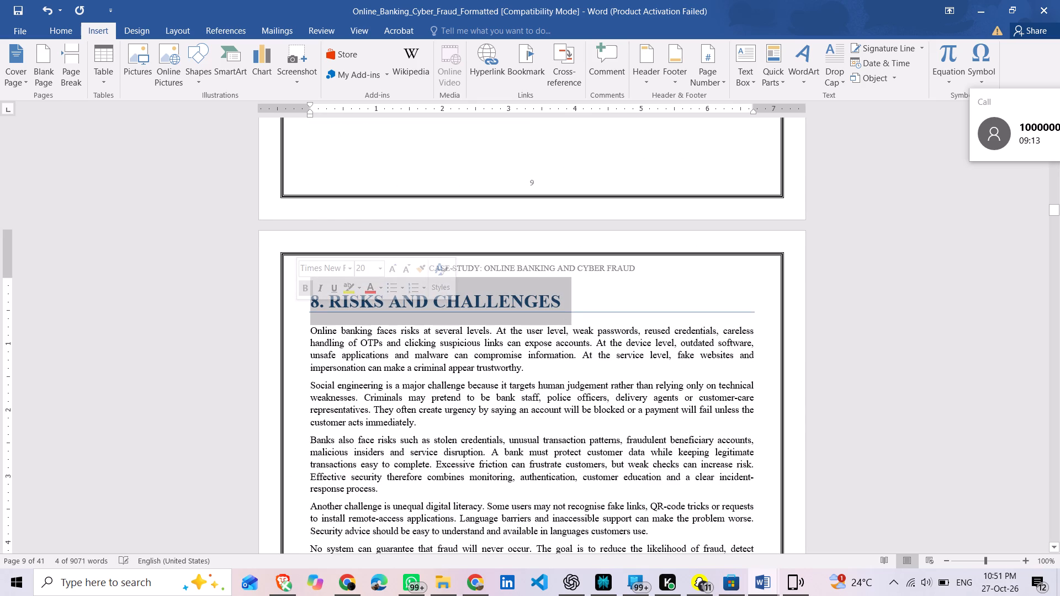
# Increase the font size of all body paragraphs in section 8, Risks and Challenges, to 16 pt.
pyautogui.moveTo(306, 337); pyautogui.dragTo(365, 375)
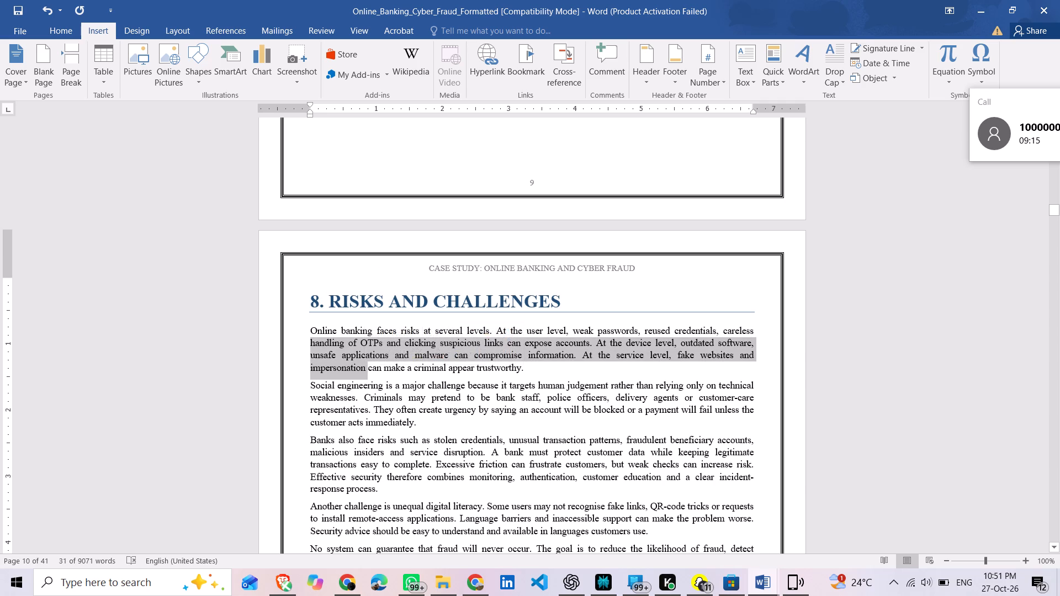
pyautogui.moveTo(309, 332); pyautogui.dragTo(443, 563)
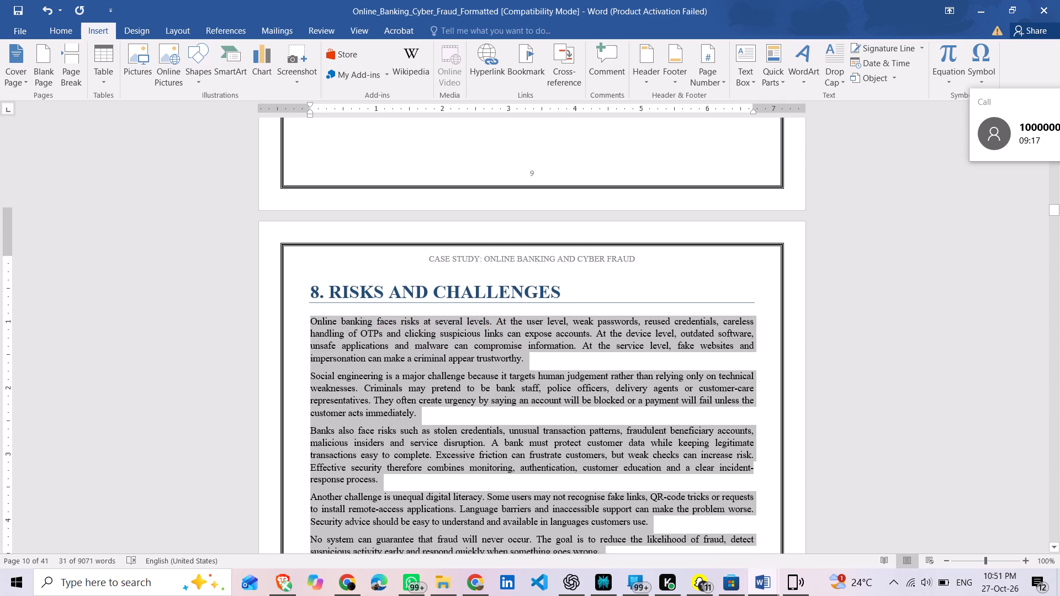
pyautogui.moveTo(443, 563); pyautogui.dragTo(614, 349)
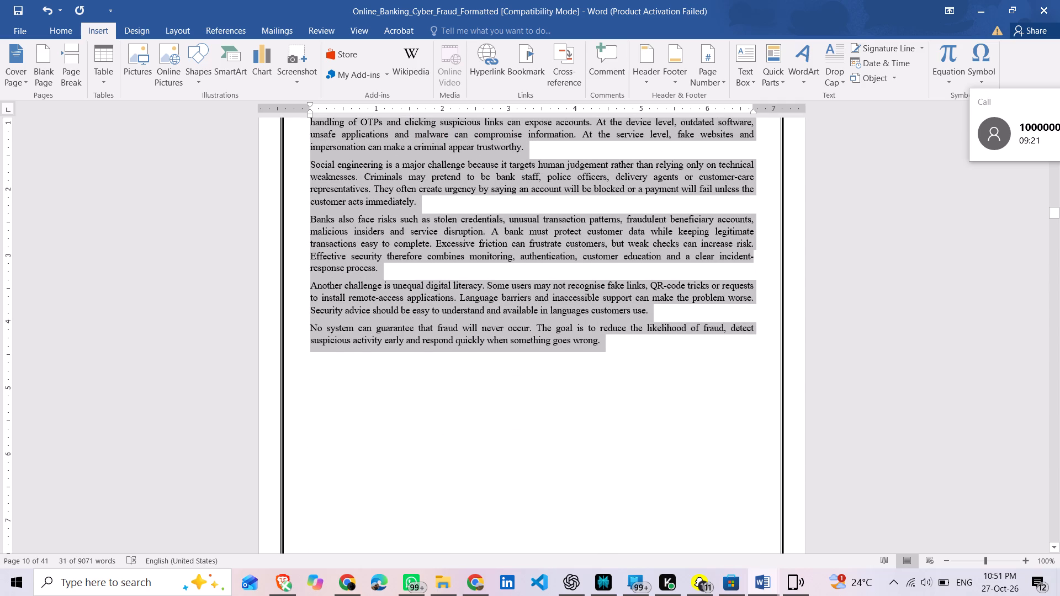
pyautogui.moveTo(614, 349); pyautogui.dragTo(614, 350)
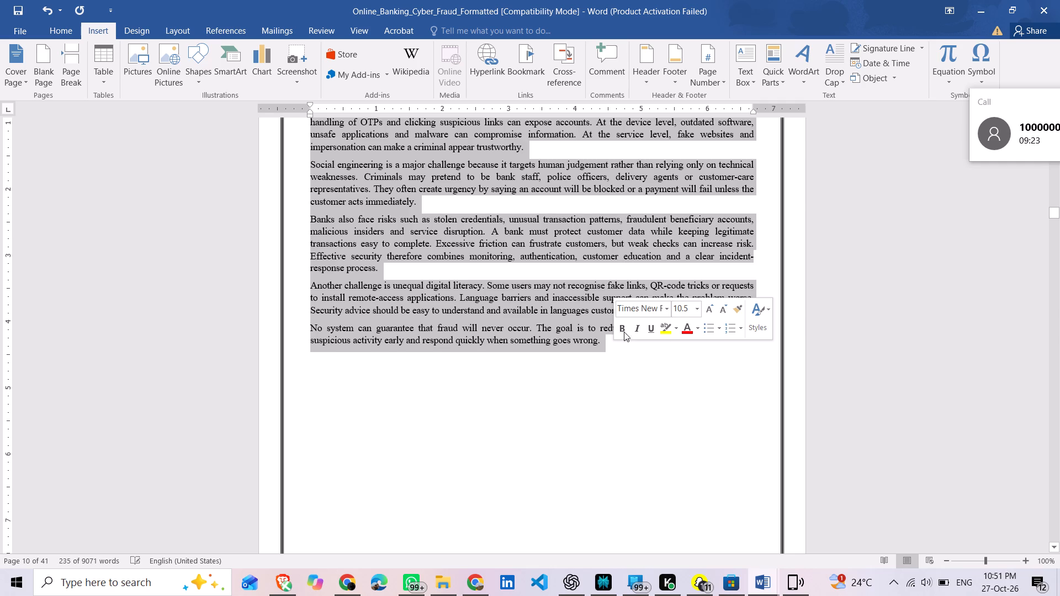
pyautogui.tripleClick(705, 312)
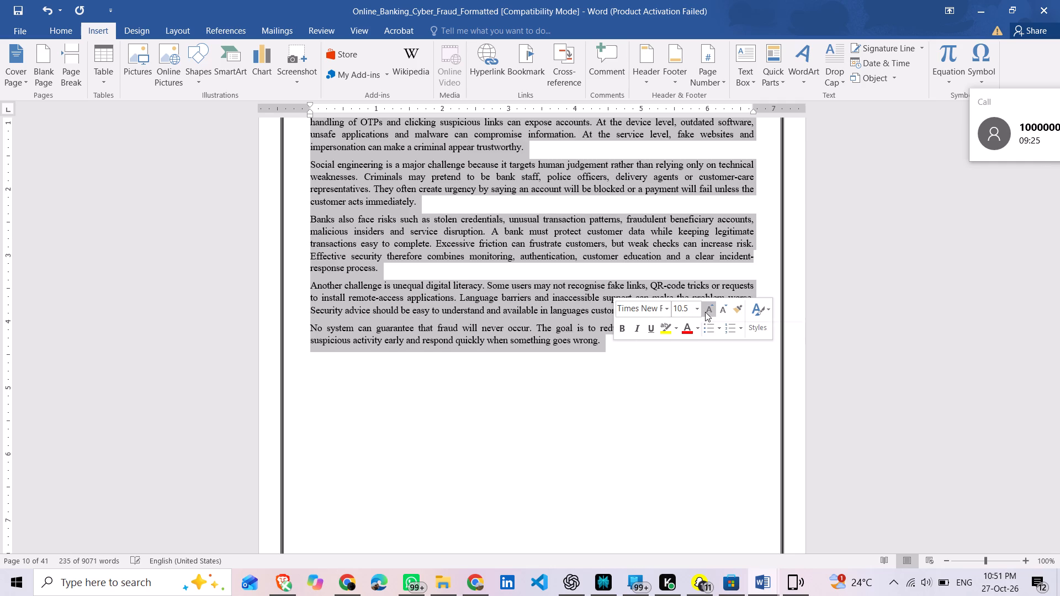
pyautogui.click(705, 312)
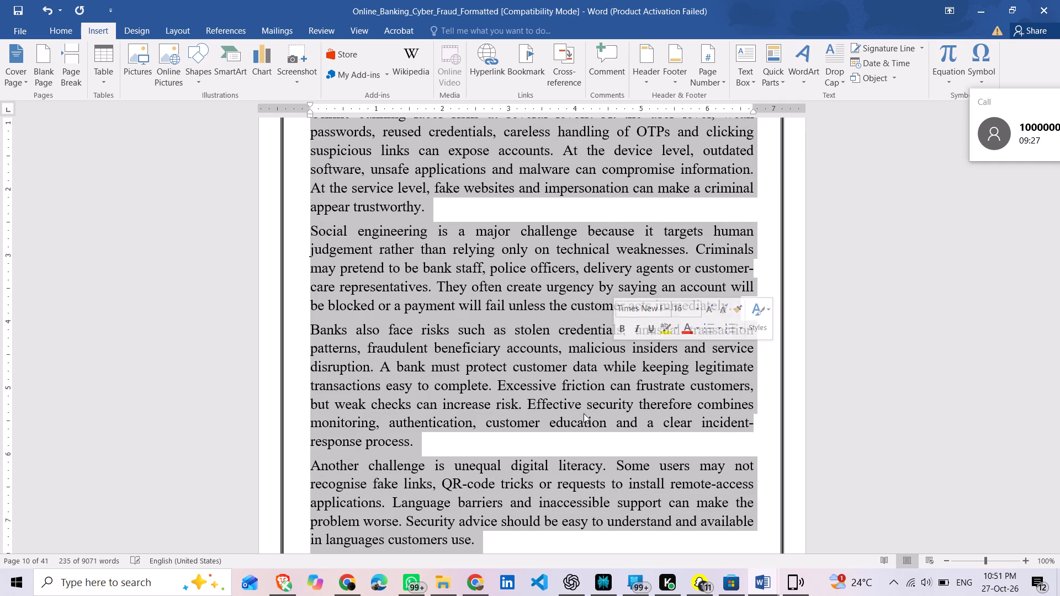
pyautogui.click(225, 431)
# Set all text from section 9, Types of Cyber Fraud, through the end of the document to 16 pt.
pyautogui.scroll(-6, 225, 431)
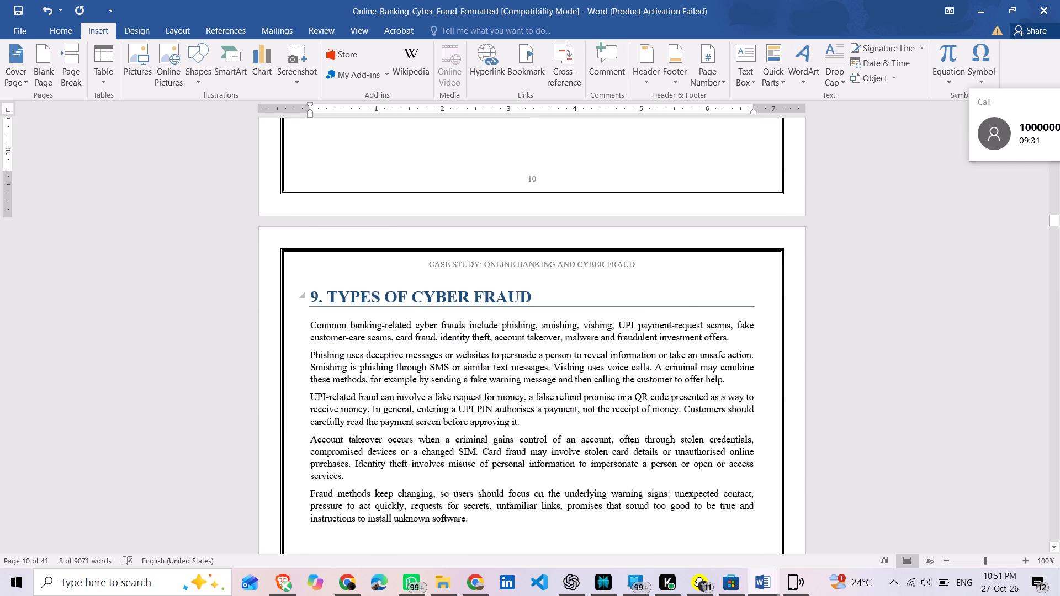
pyautogui.moveTo(312, 300); pyautogui.dragTo(480, 595)
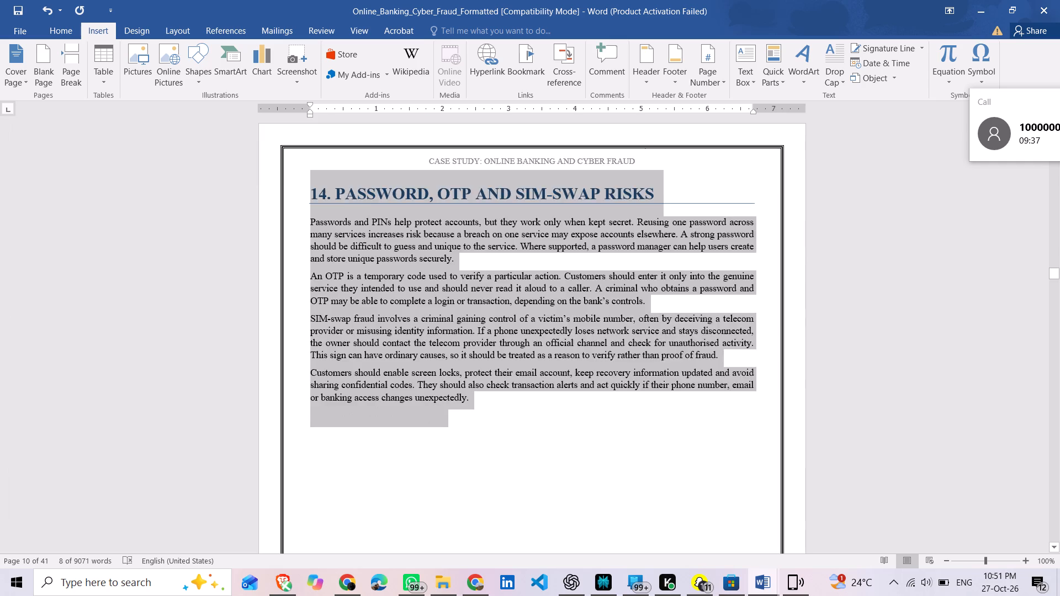
pyautogui.moveTo(480, 595); pyautogui.dragTo(480, 595)
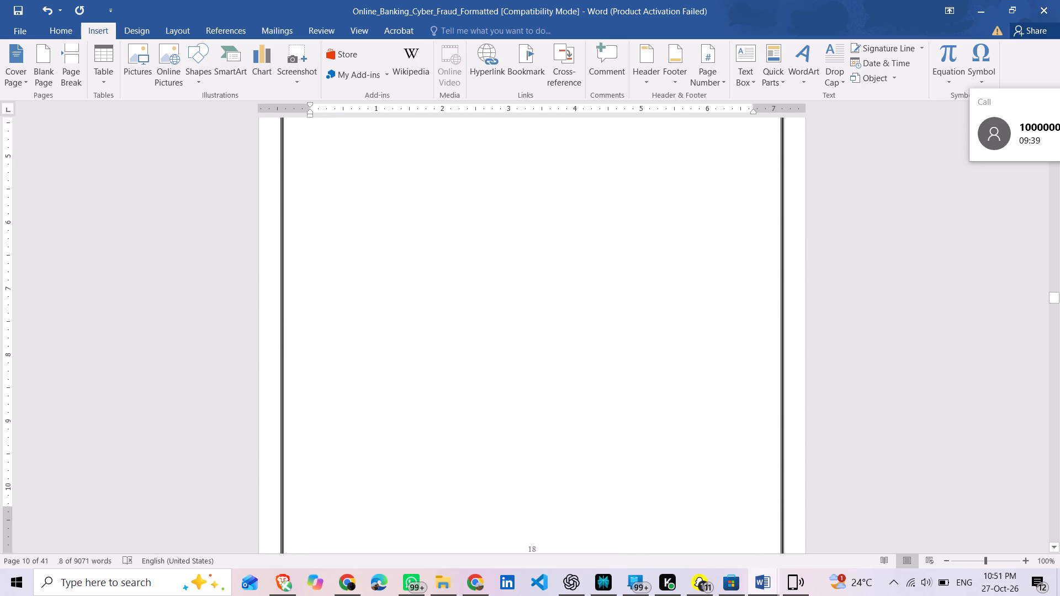
pyautogui.moveTo(480, 595); pyautogui.dragTo(478, 593)
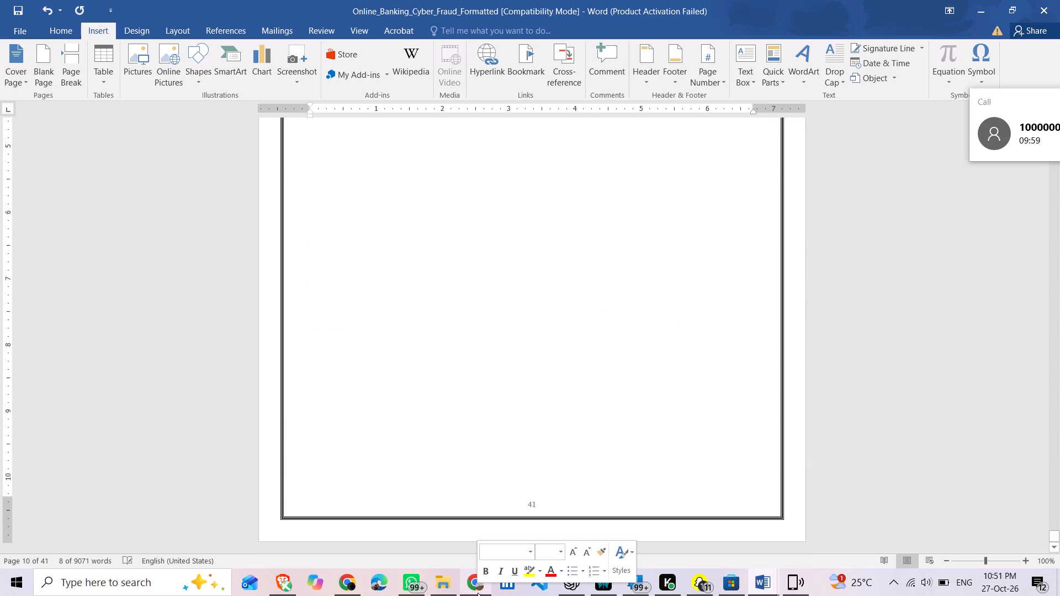
pyautogui.click(68, 28)
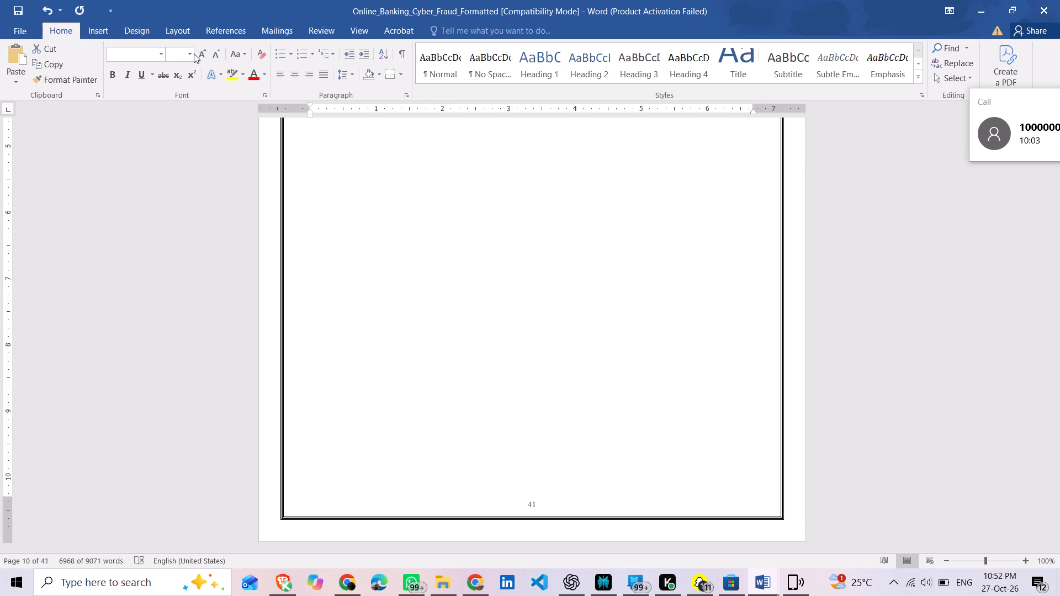
pyautogui.click(183, 52)
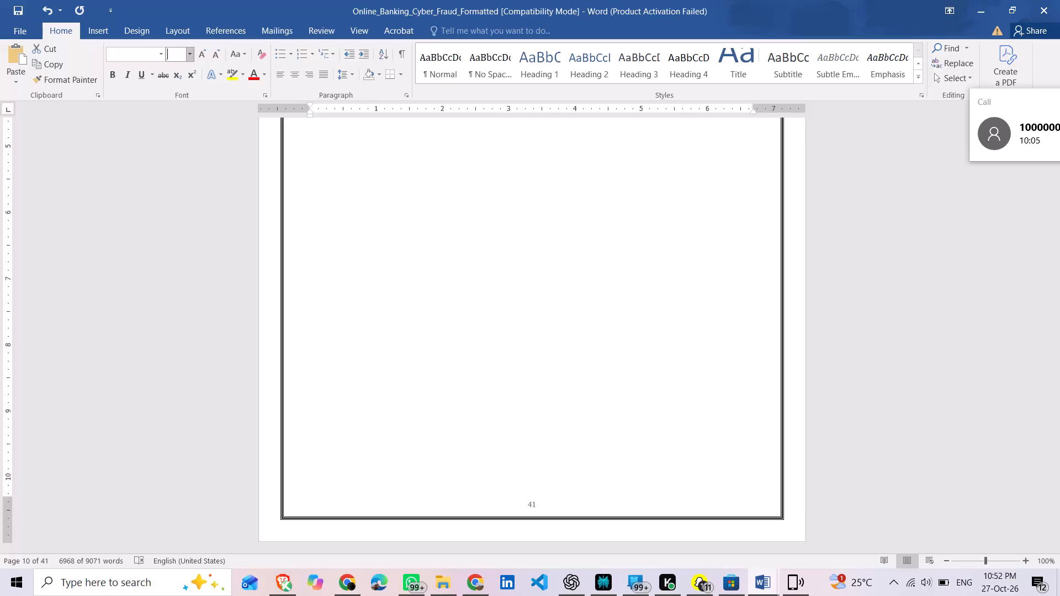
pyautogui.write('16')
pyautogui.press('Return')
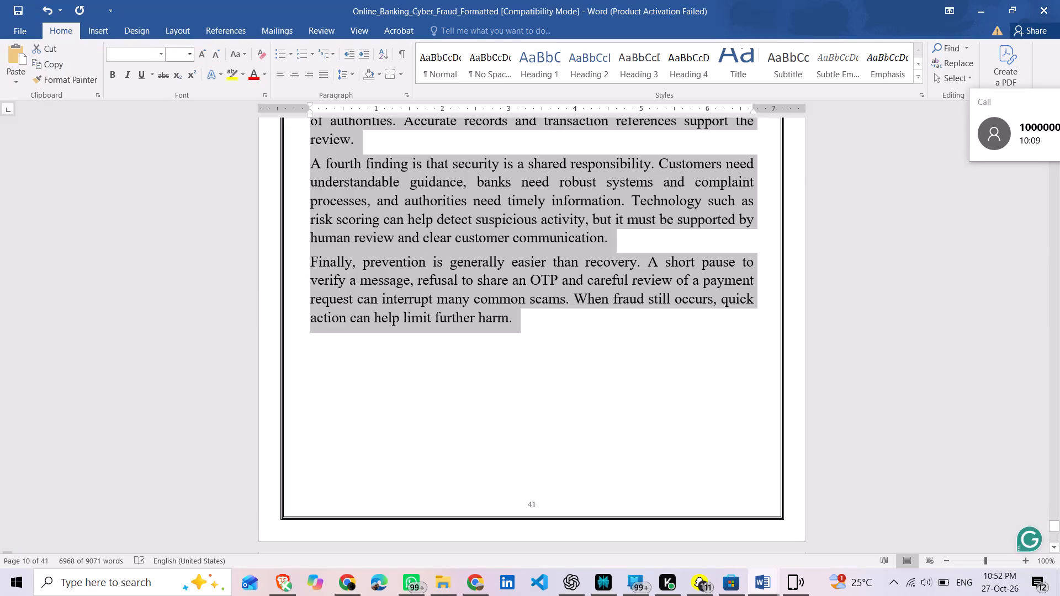
# Increase the font size of the section 38 heading, Findings, to 20 pt.
pyautogui.scroll(2, 183, 52)
pyautogui.click(300, 200)
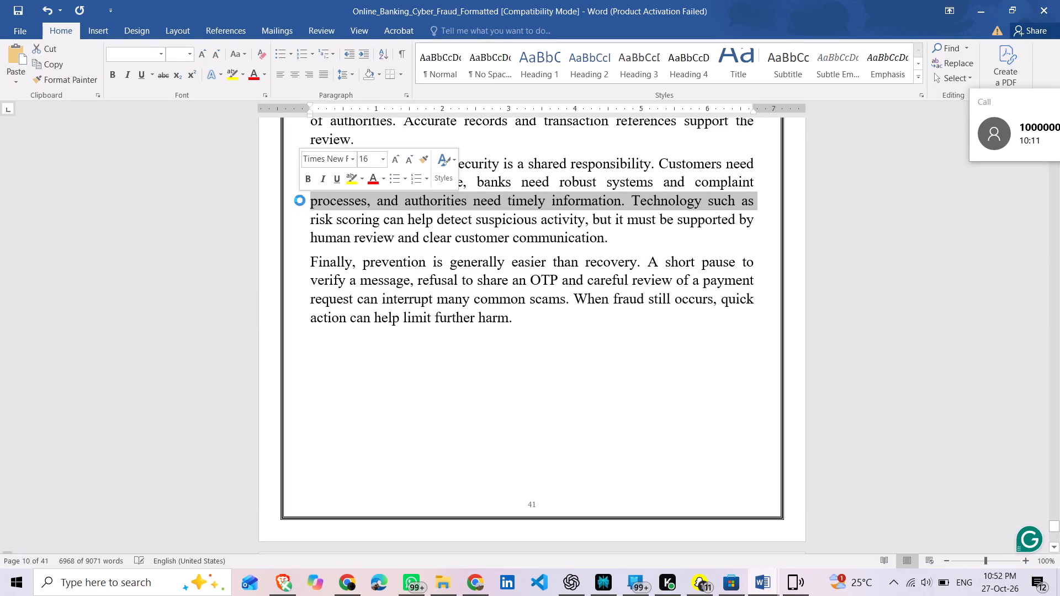
pyautogui.scroll(3, 300, 200)
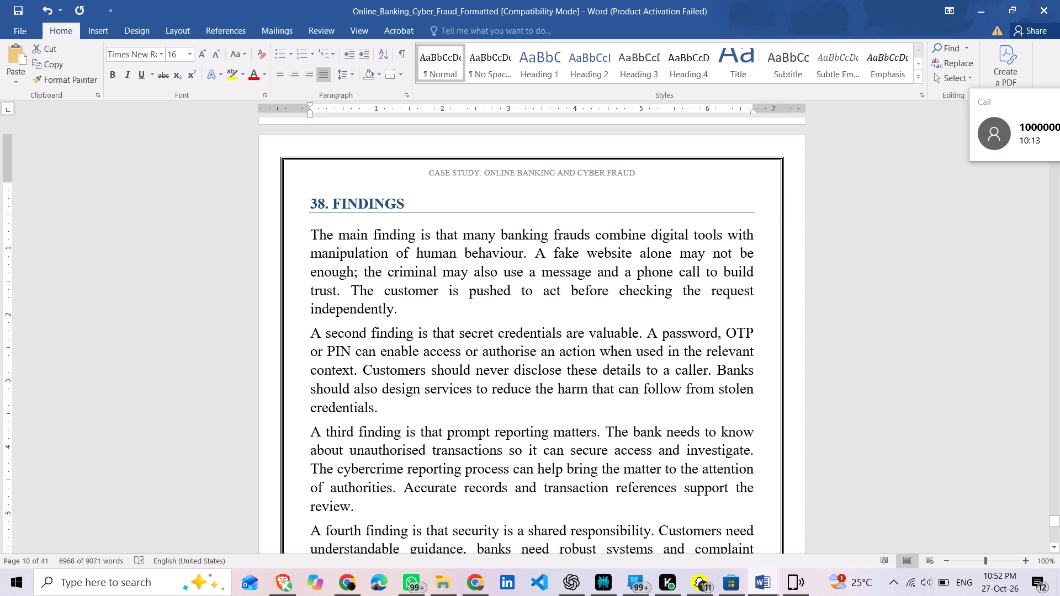
pyautogui.moveTo(418, 203); pyautogui.dragTo(305, 206)
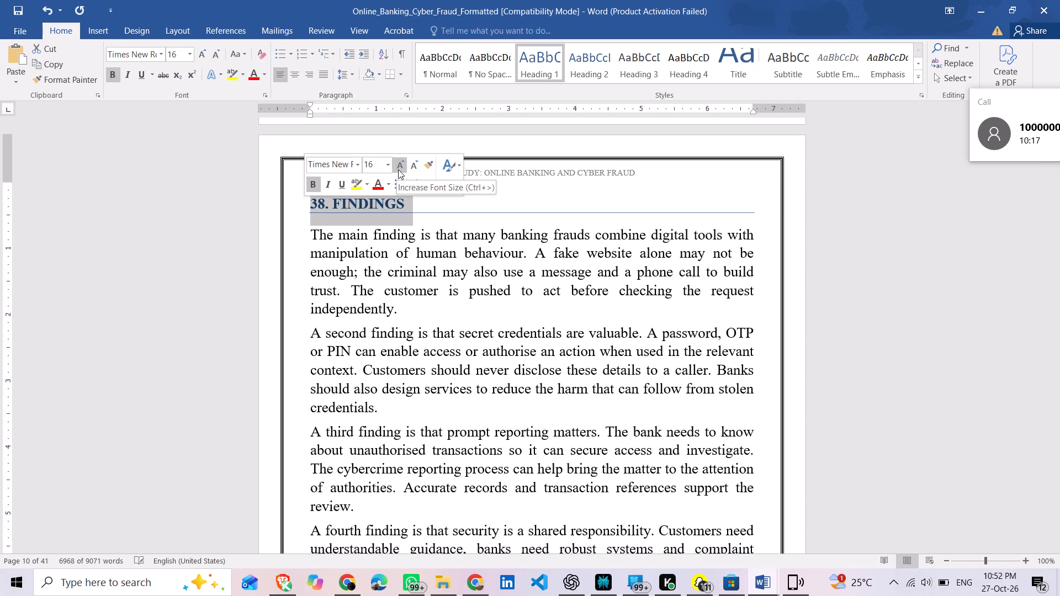
pyautogui.click(398, 169)
pyautogui.click(398, 169)
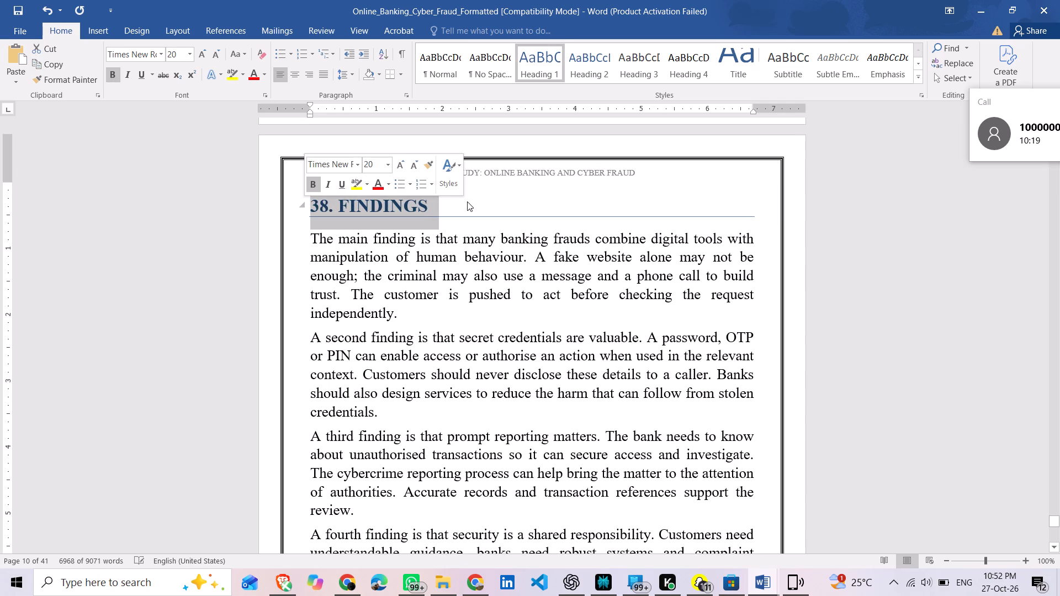
pyautogui.click(467, 201)
# Increase the font size of the section 37 heading, Recommendations, to 20 pt.
pyautogui.scroll(8, 467, 201)
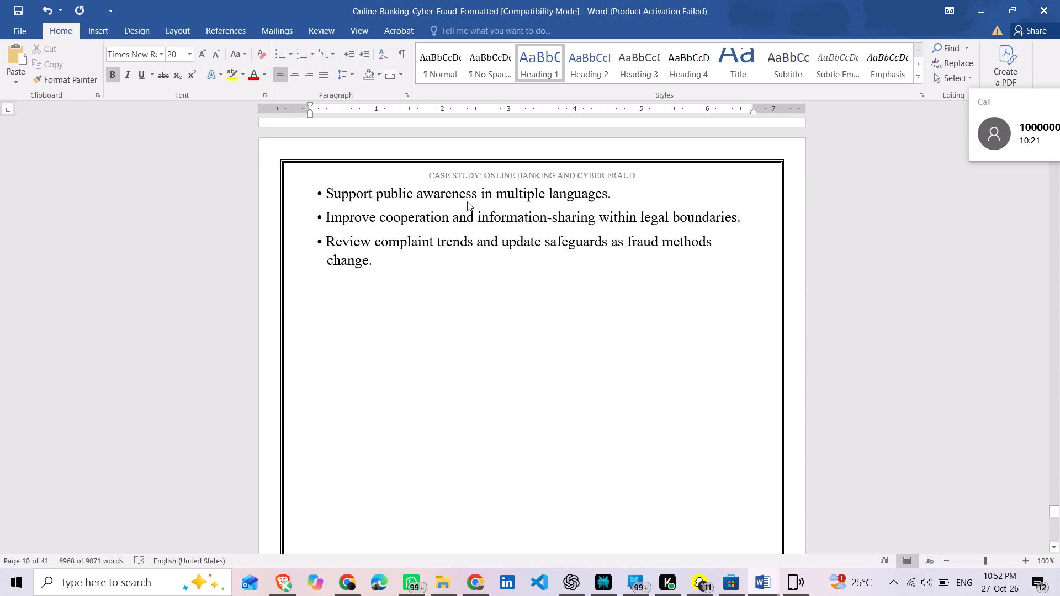
pyautogui.scroll(10, 467, 201)
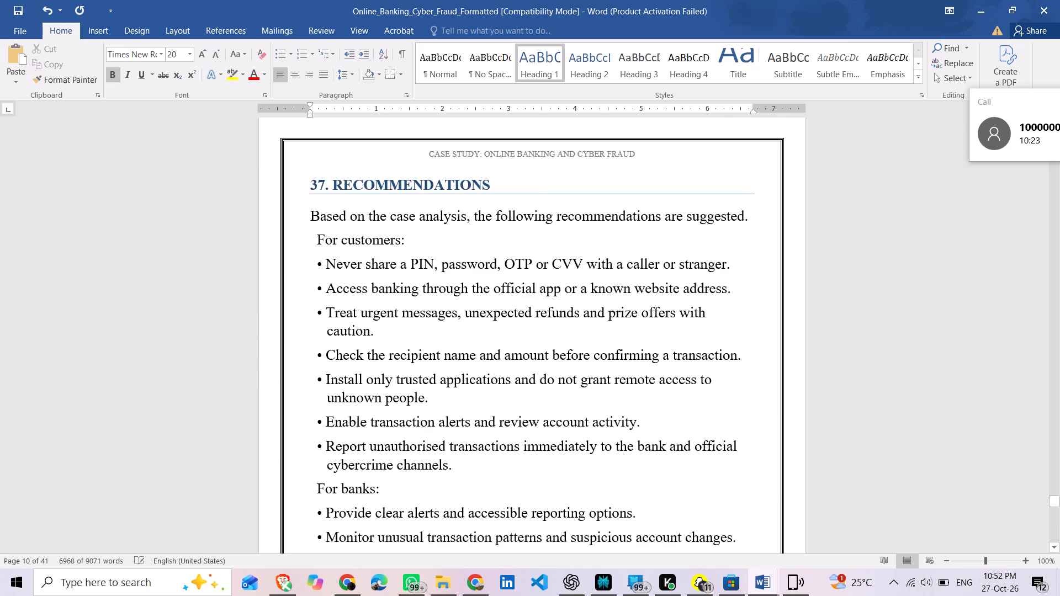
pyautogui.scroll(2, 467, 201)
pyautogui.moveTo(504, 305); pyautogui.dragTo(395, 316)
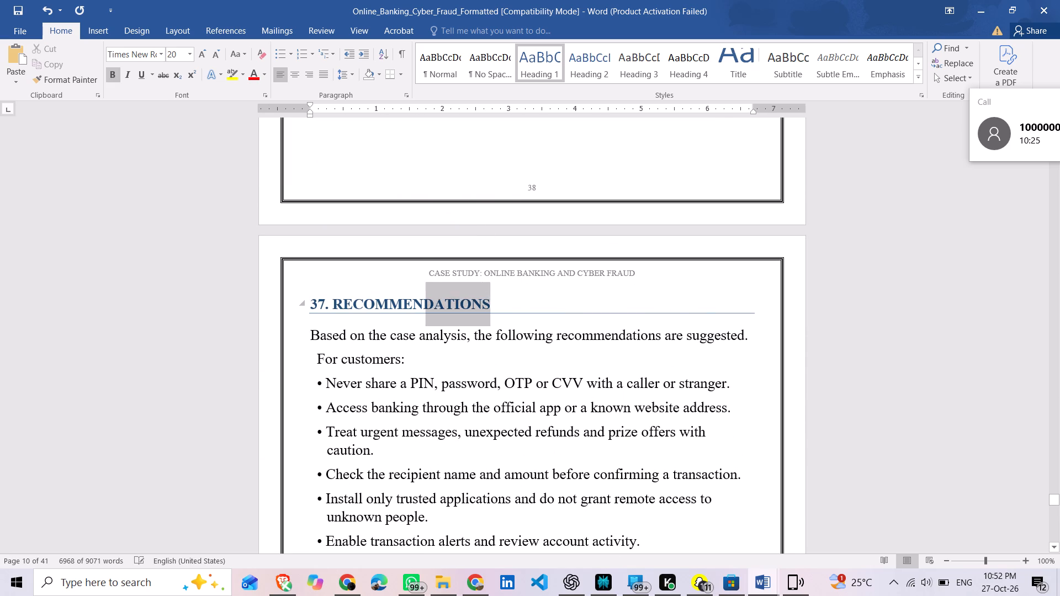
pyautogui.moveTo(395, 316); pyautogui.dragTo(300, 307)
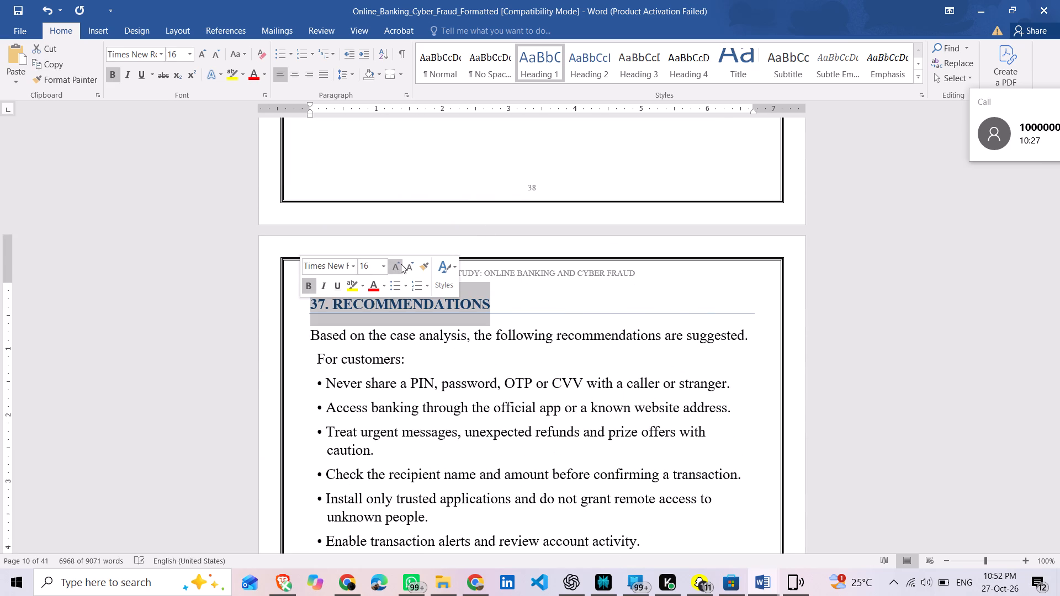
pyautogui.click(401, 264)
pyautogui.click(401, 264)
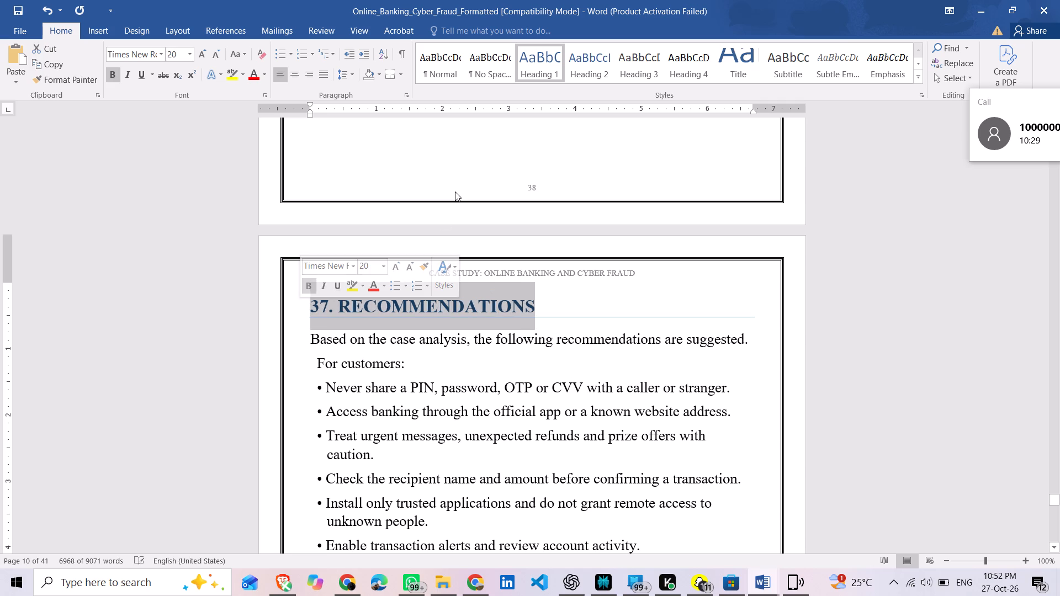
pyautogui.click(455, 191)
# Increase the font size of the section 36 heading, Lessons Learned, to 20 pt.
pyautogui.scroll(11, 455, 191)
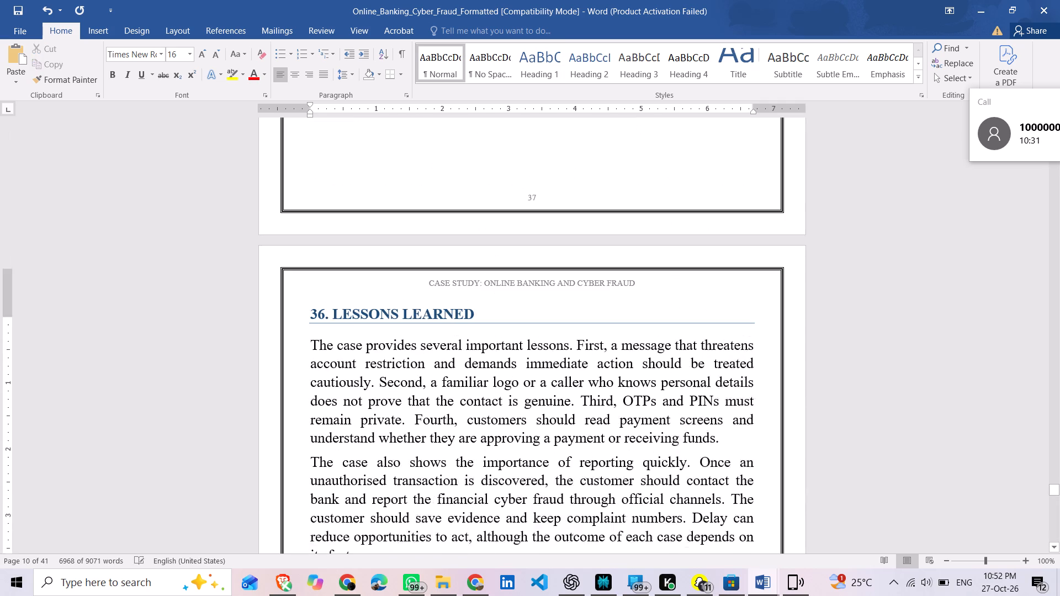
pyautogui.moveTo(483, 338); pyautogui.dragTo(337, 337)
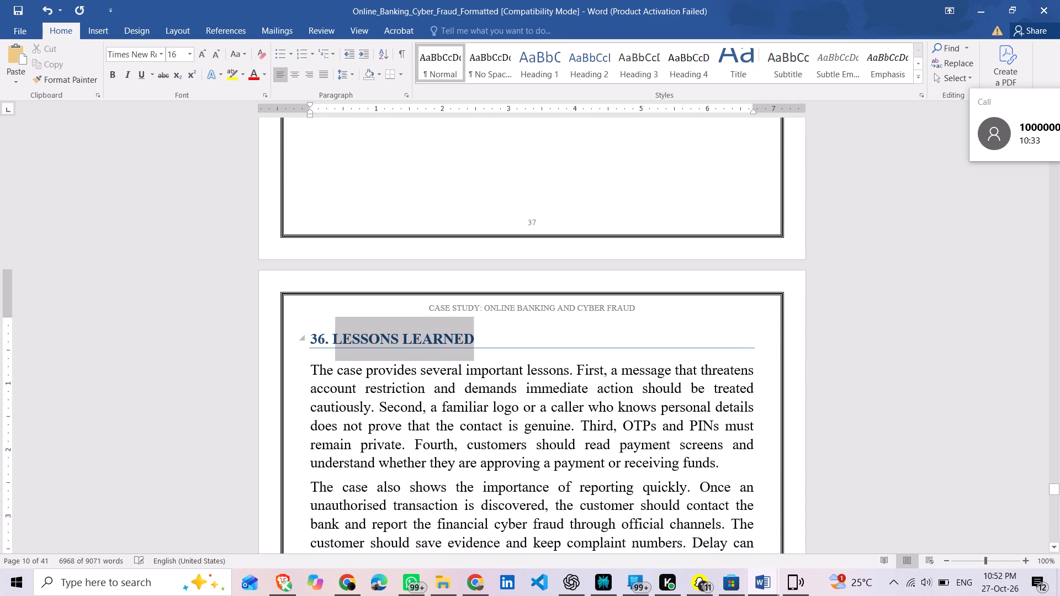
pyautogui.moveTo(337, 337); pyautogui.dragTo(308, 337)
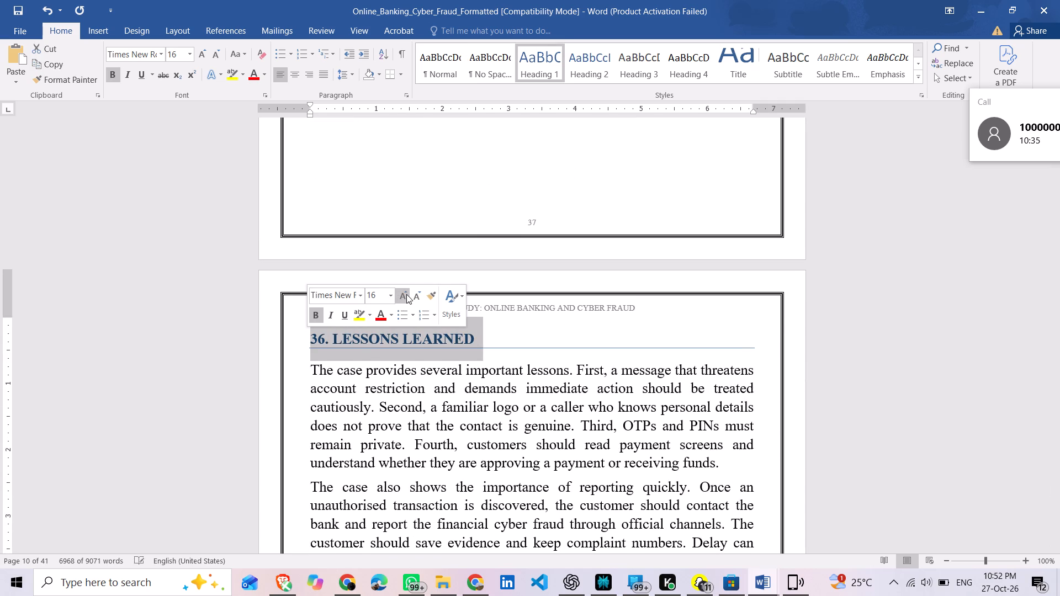
pyautogui.click(406, 294)
pyautogui.click(406, 294)
pyautogui.click(456, 210)
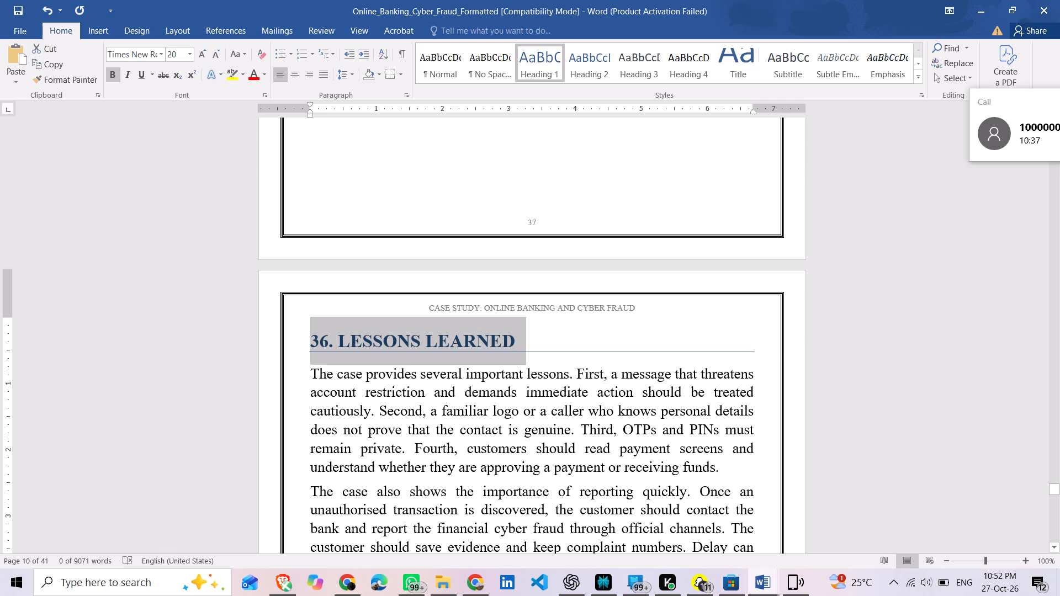
# Increase the font size of the section 35 heading, Awareness and Digital Literacy, to 20 pt.
pyautogui.scroll(8, 456, 210)
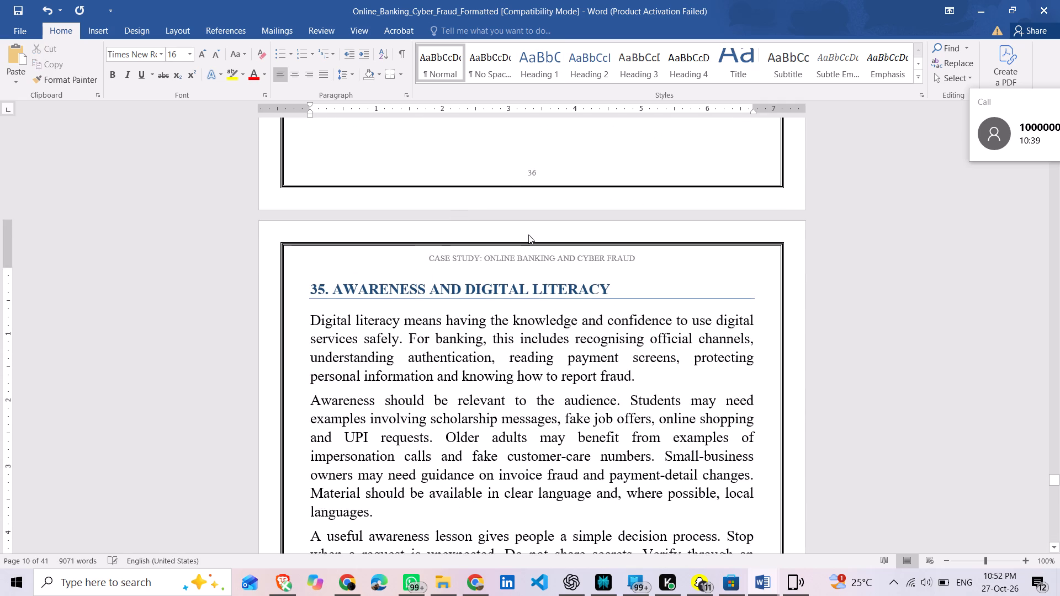
pyautogui.moveTo(618, 286); pyautogui.dragTo(325, 310)
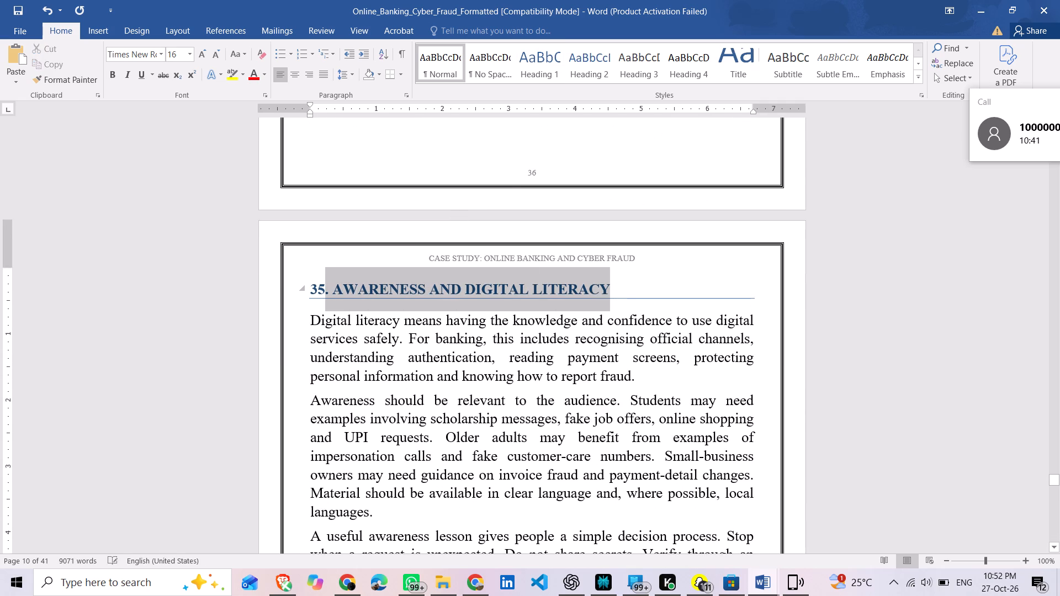
pyautogui.moveTo(325, 310); pyautogui.dragTo(310, 296)
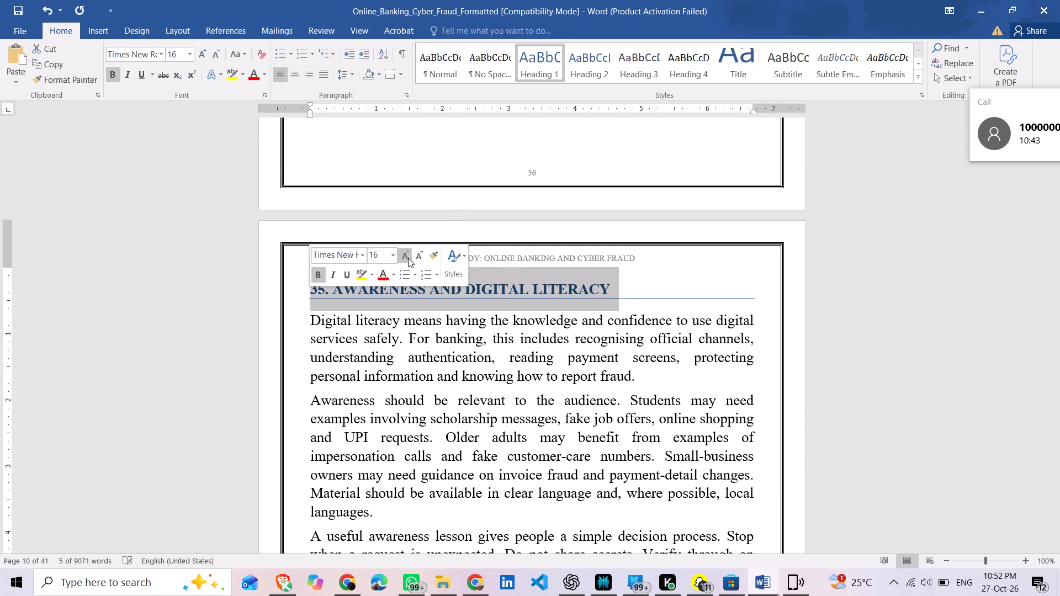
pyautogui.click(408, 258)
pyautogui.click(408, 258)
# Set the section 34 heading, Role of Technology in Fraud Detection, to 18 pt so it fits on one line.
pyautogui.scroll(2, 436, 196)
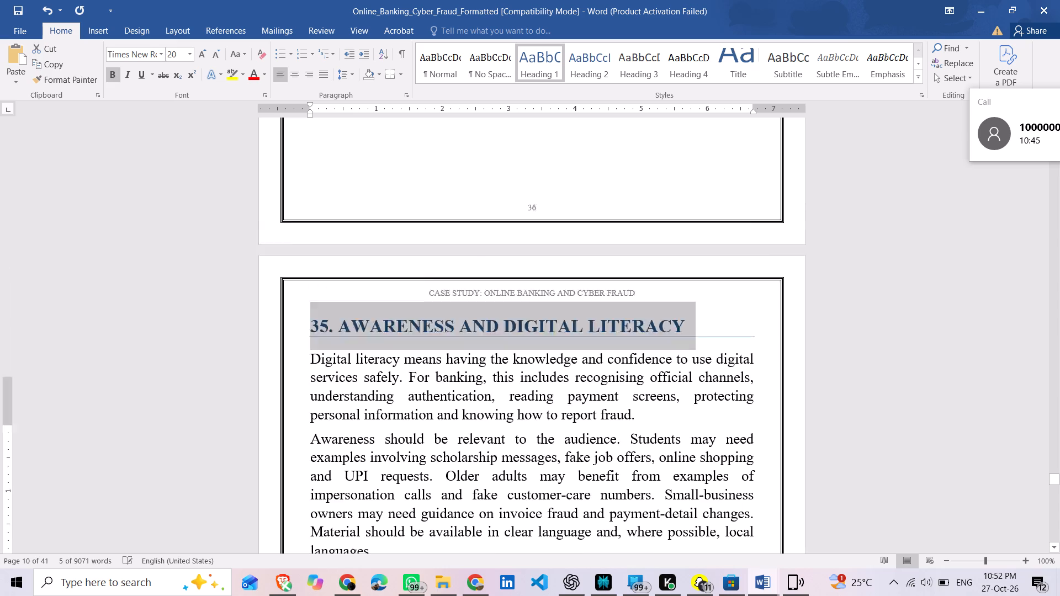
pyautogui.scroll(8, 436, 196)
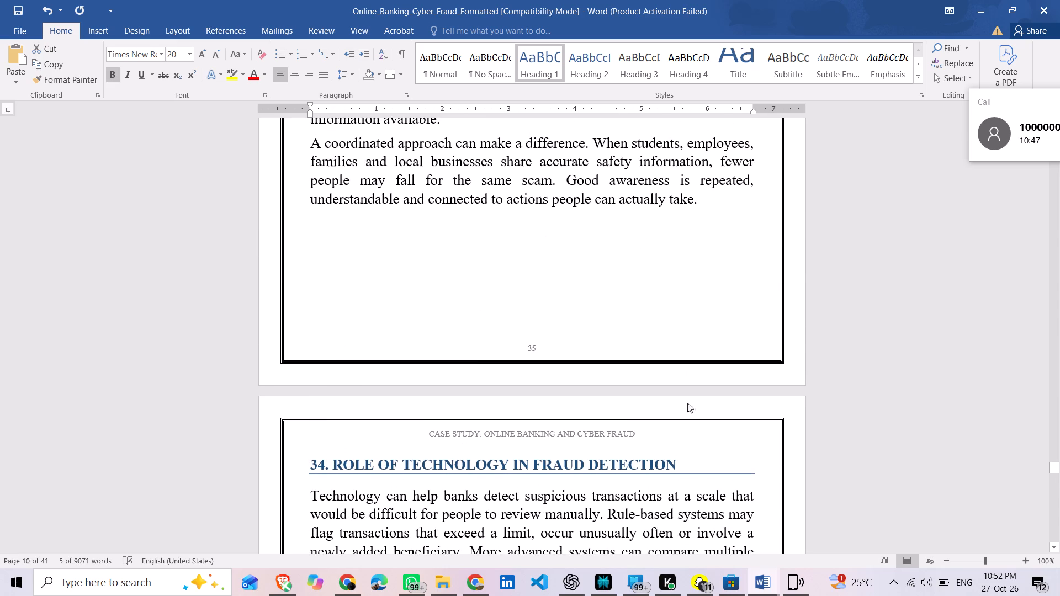
pyautogui.moveTo(682, 464); pyautogui.dragTo(356, 476)
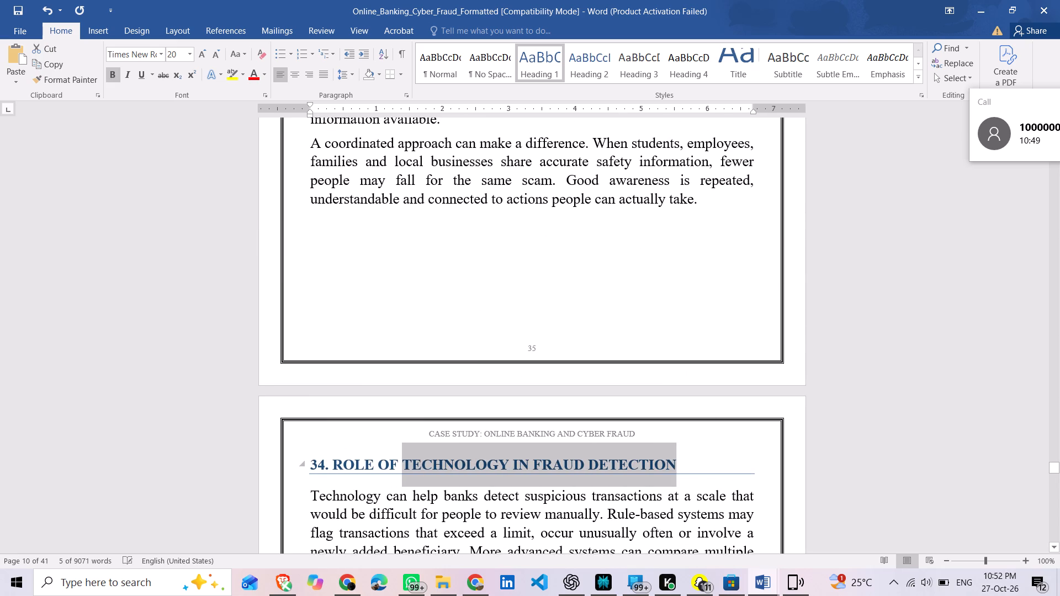
pyautogui.moveTo(356, 476); pyautogui.dragTo(312, 470)
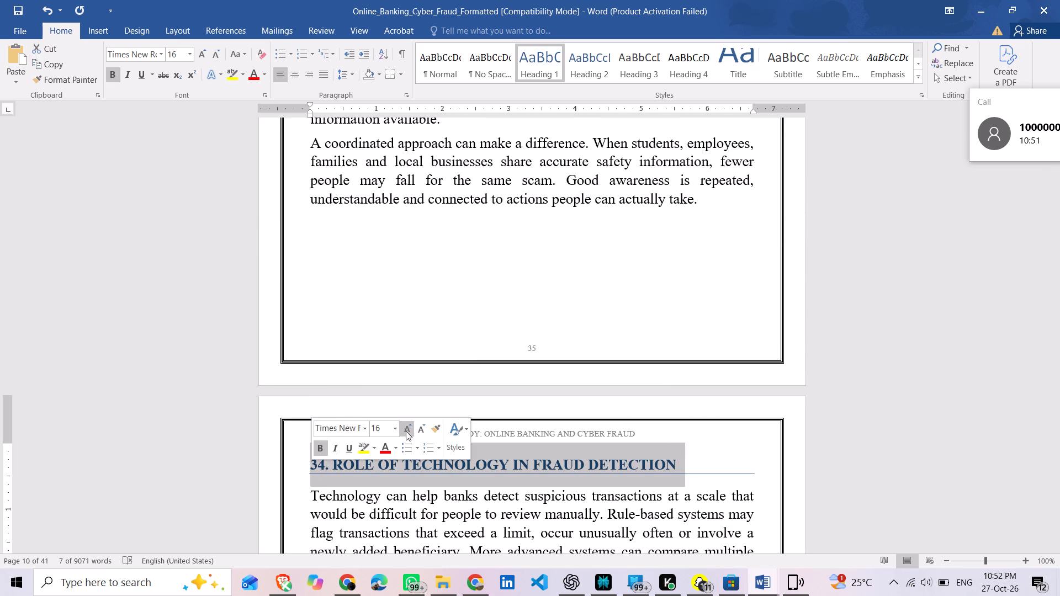
pyautogui.click(406, 431)
pyautogui.click(406, 431)
pyautogui.scroll(4, 406, 431)
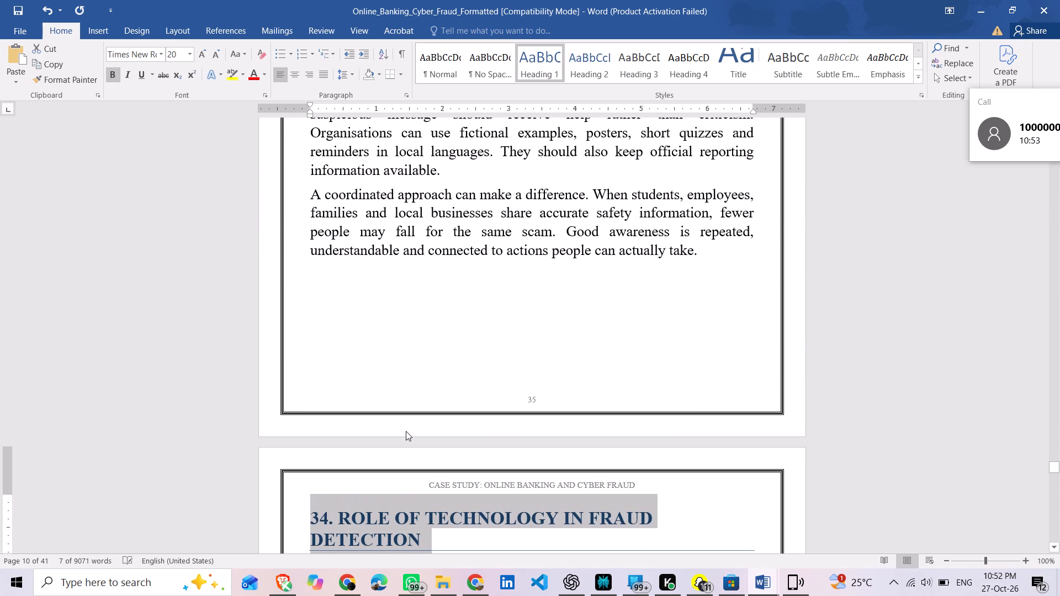
pyautogui.scroll(-1, 406, 431)
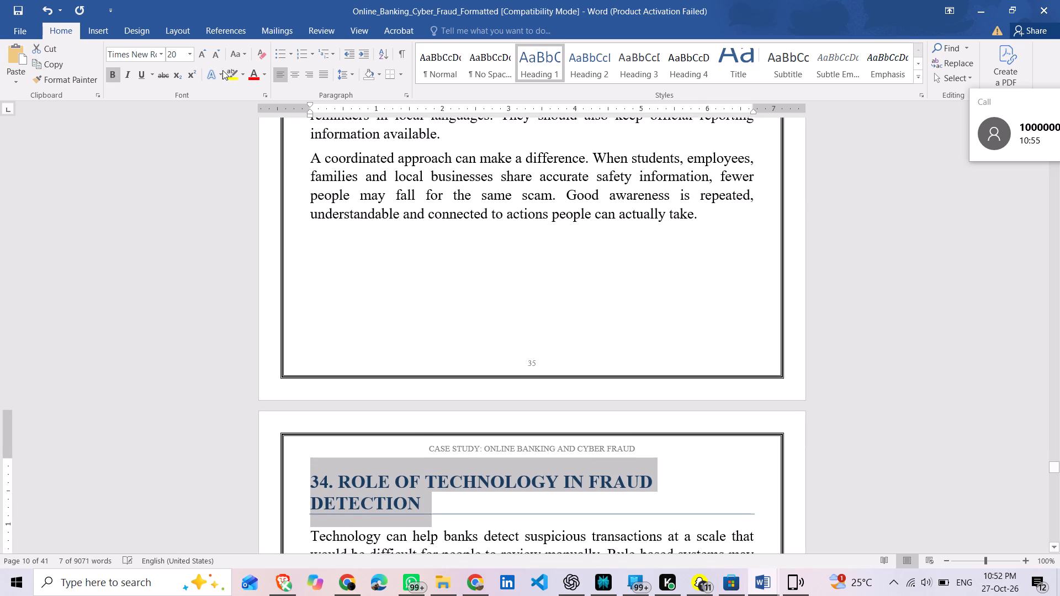
pyautogui.click(214, 50)
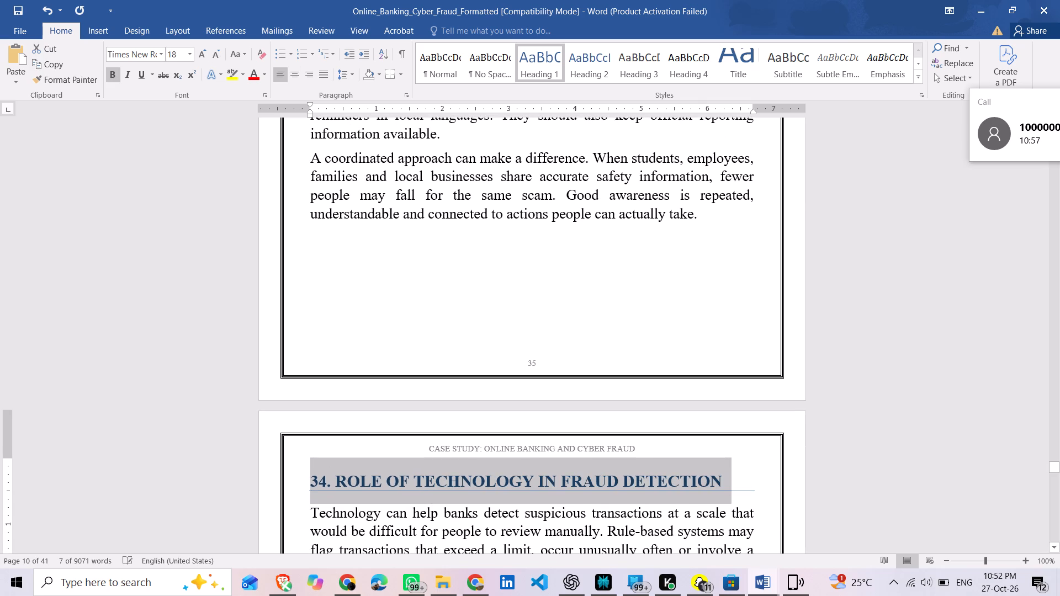
# Increase the font size of the section 33 heading, Prevention for Organisations, to 20 pt.
pyautogui.scroll(6, 446, 295)
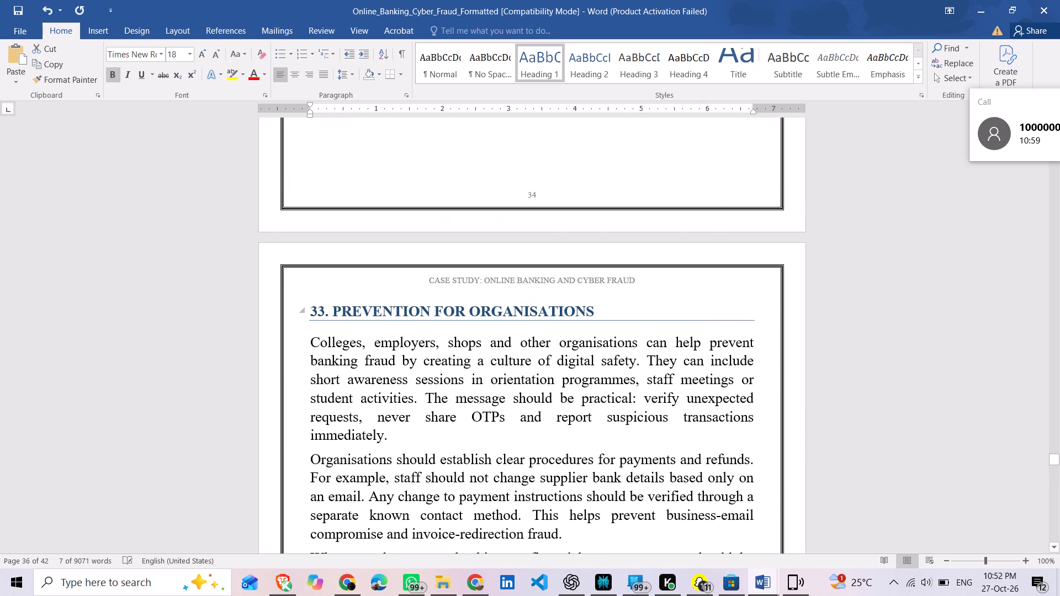
pyautogui.moveTo(598, 315); pyautogui.dragTo(319, 324)
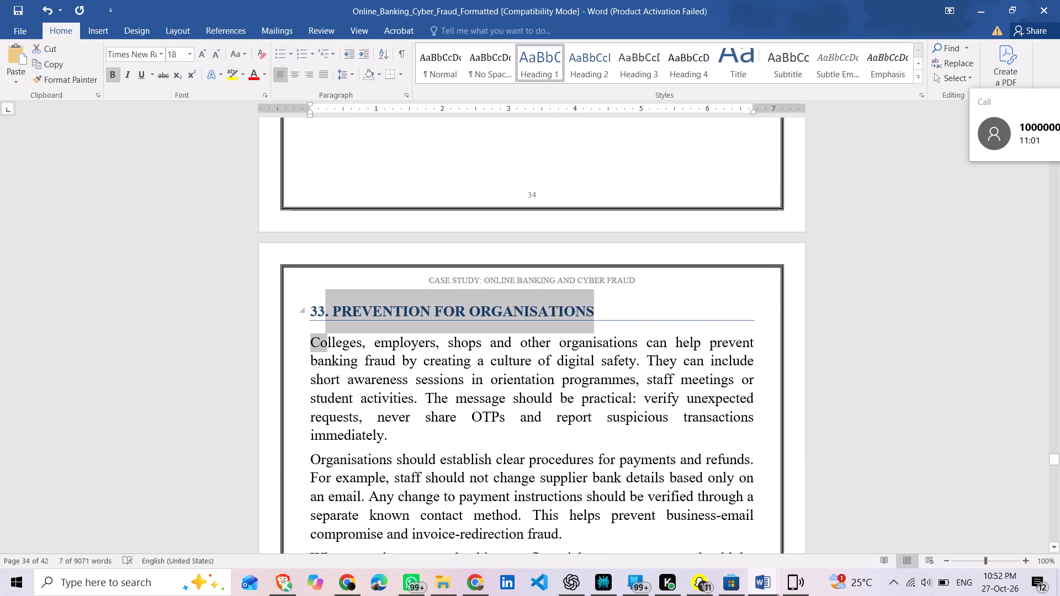
pyautogui.moveTo(319, 324); pyautogui.dragTo(310, 317)
pyautogui.click(406, 275)
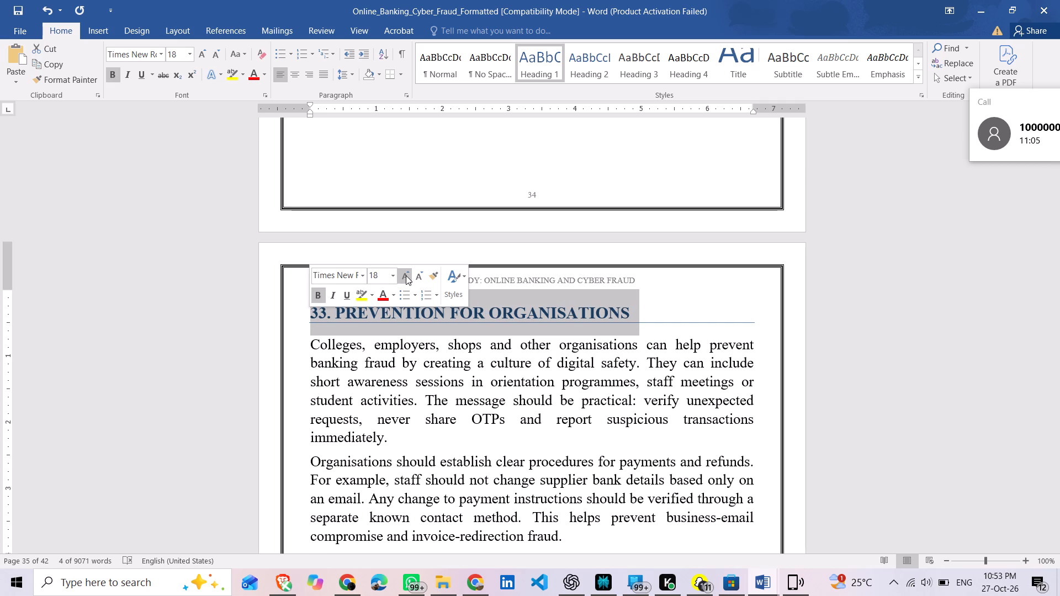
pyautogui.click(406, 275)
pyautogui.click(410, 193)
pyautogui.scroll(4, 410, 193)
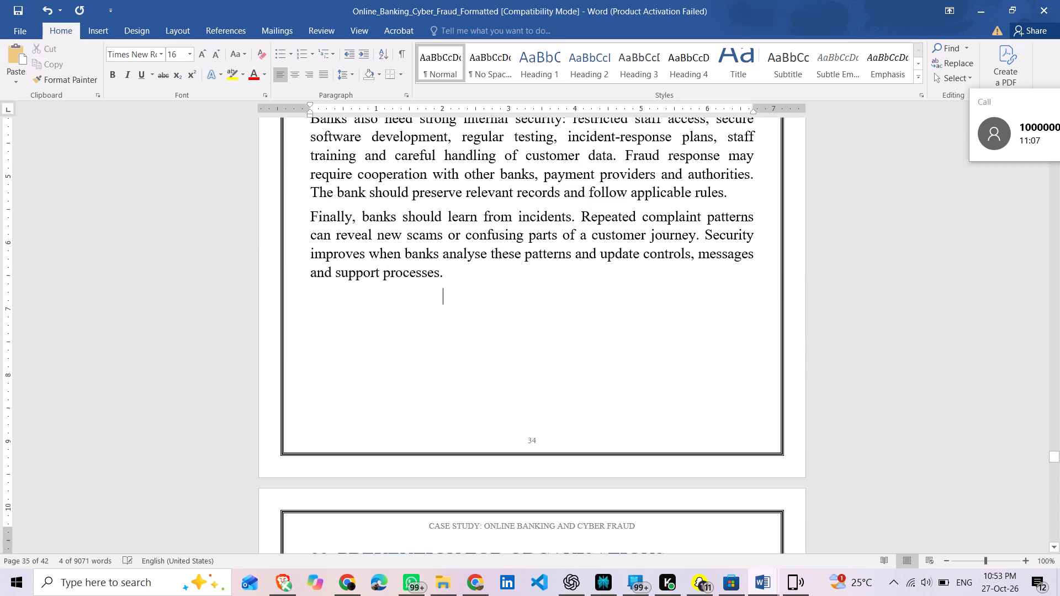
# Increase the font size of the section 32 heading, Prevention for Banks, to 20 pt.
pyautogui.scroll(4, 410, 193)
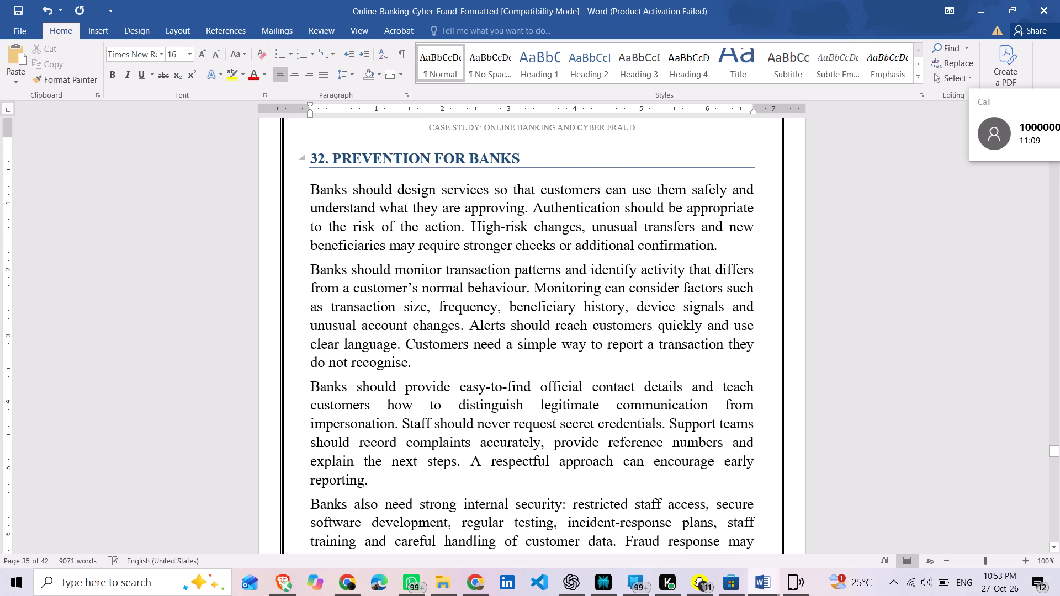
pyautogui.moveTo(531, 160); pyautogui.dragTo(518, 160)
pyautogui.moveTo(518, 160); pyautogui.dragTo(312, 160)
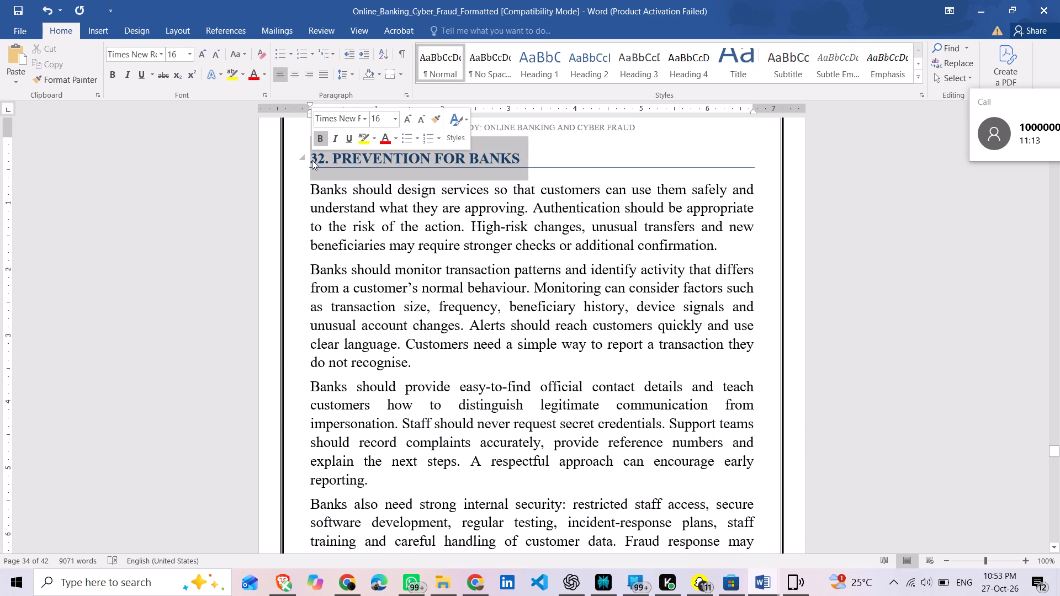
pyautogui.click(407, 119)
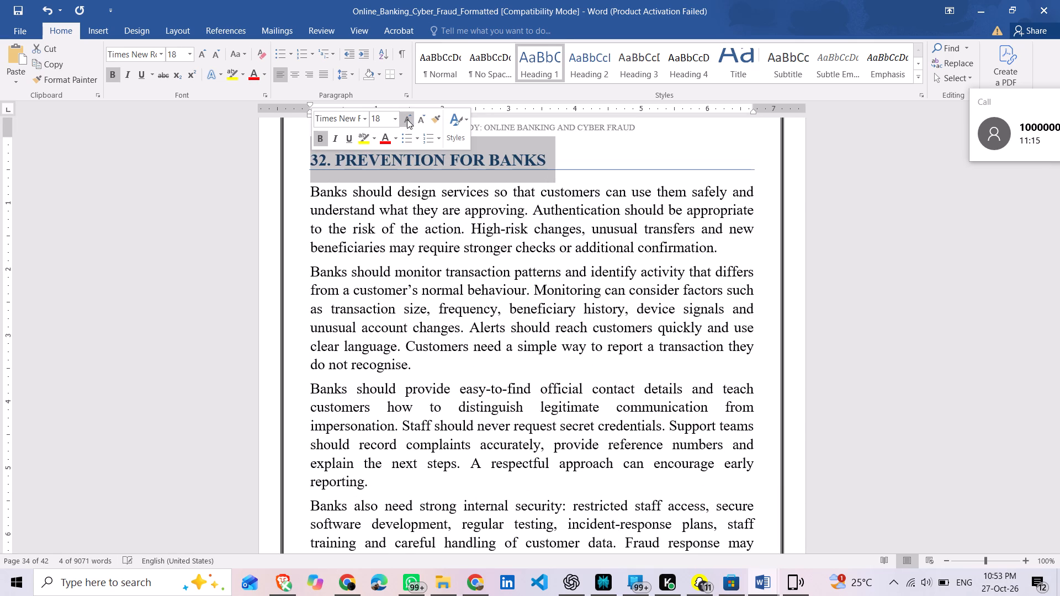
pyautogui.click(205, 56)
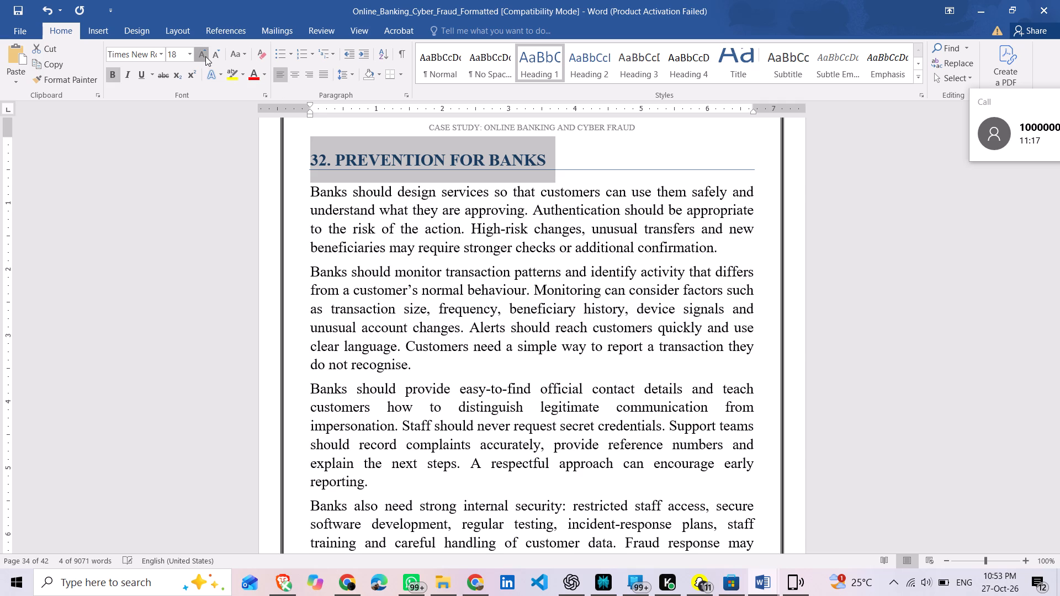
# Increase the font size of the section 31 heading, Prevention for Individual Customers, to 20 pt.
pyautogui.scroll(9, 311, 175)
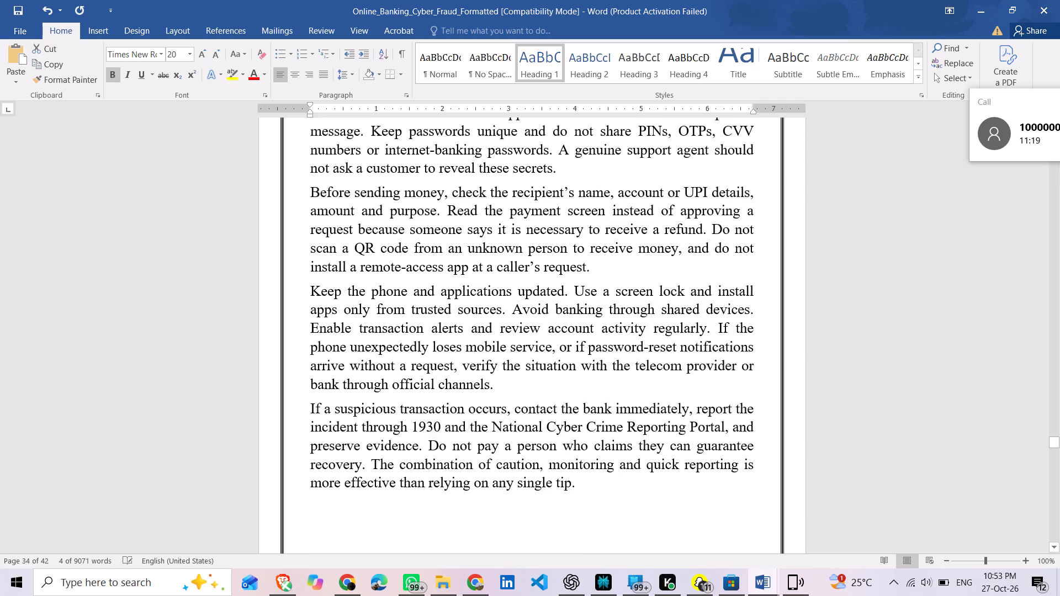
pyautogui.scroll(3, 311, 175)
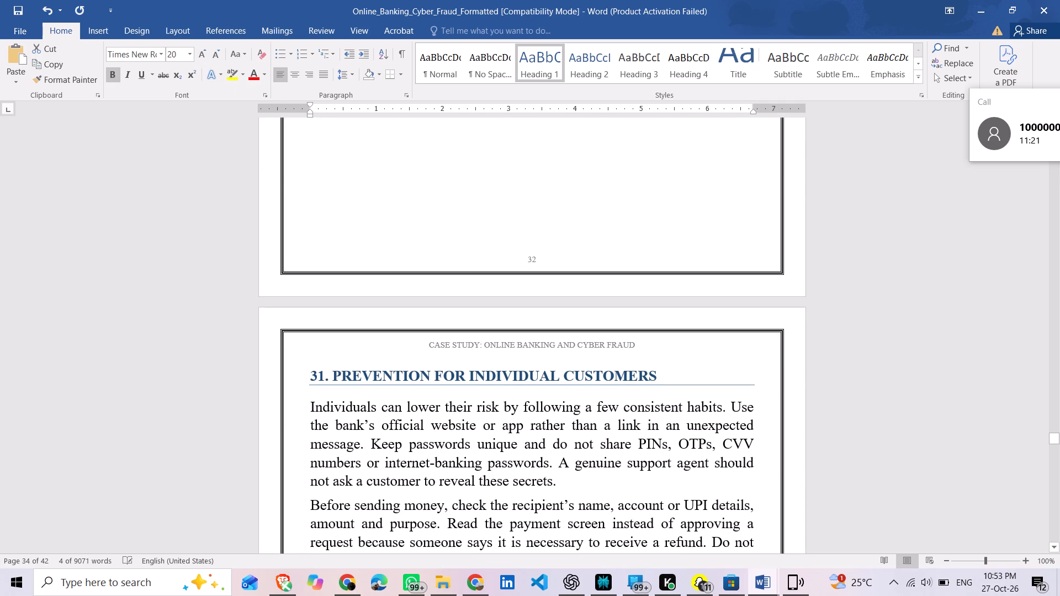
pyautogui.moveTo(681, 377); pyautogui.dragTo(332, 379)
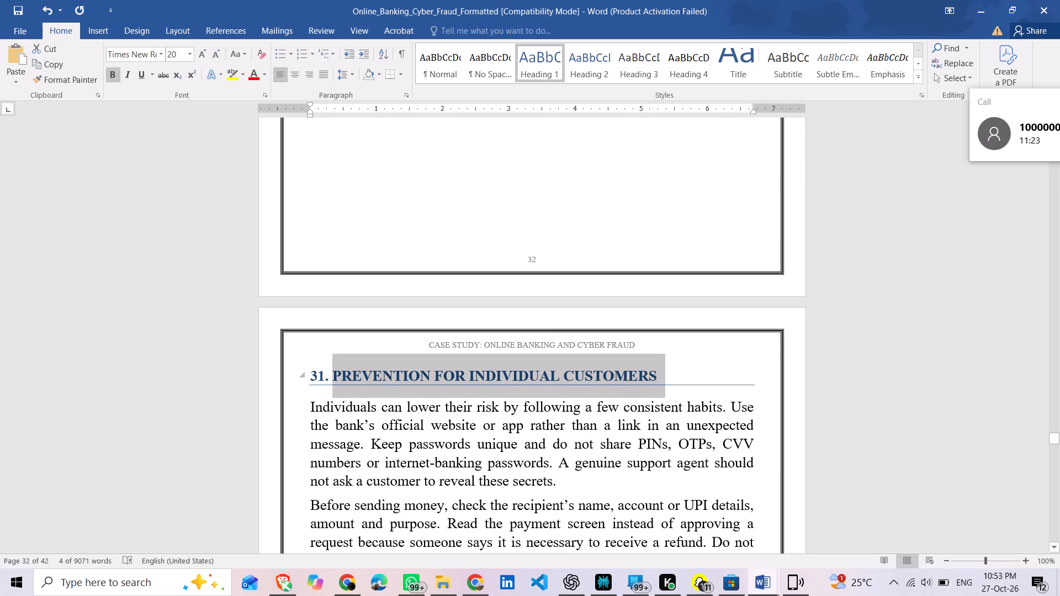
pyautogui.moveTo(332, 379); pyautogui.dragTo(314, 374)
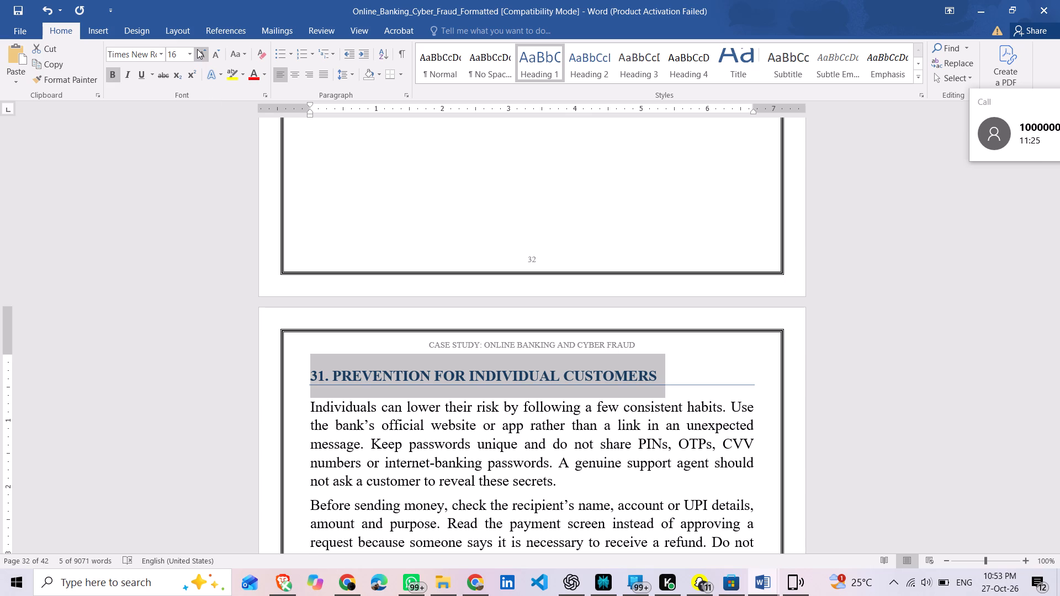
pyautogui.click(197, 49)
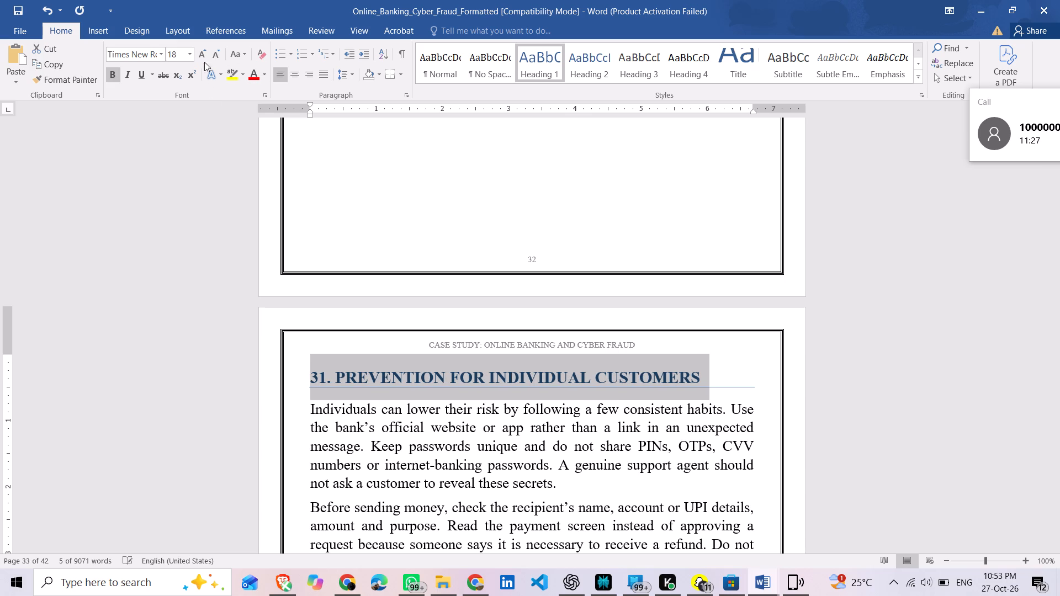
pyautogui.click(205, 55)
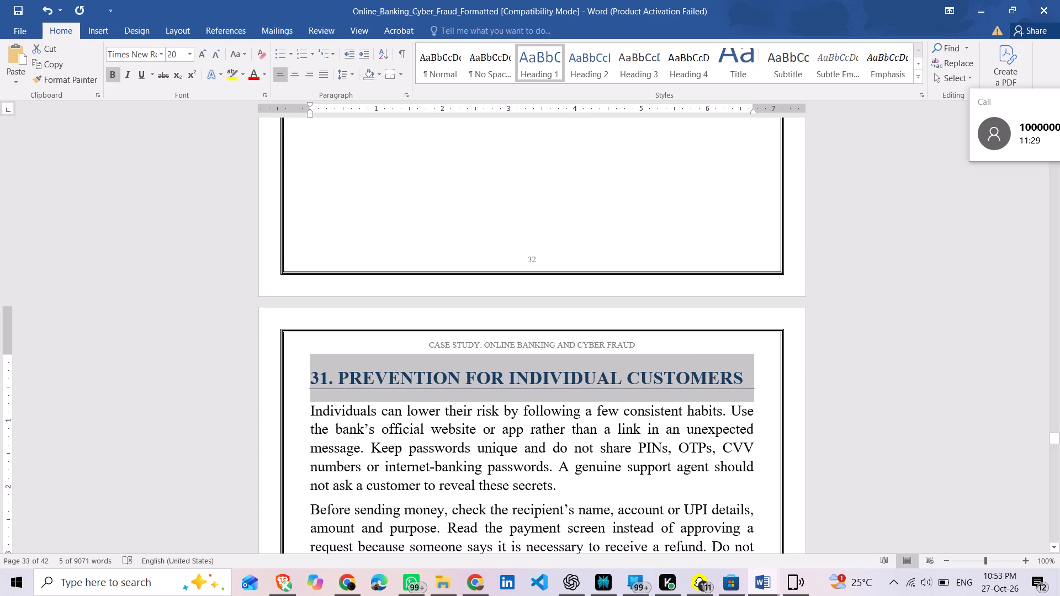
pyautogui.click(393, 247)
# Increase the font size of the section 30 heading, Customer Protection and Liability, to 20 pt.
pyautogui.scroll(7, 393, 247)
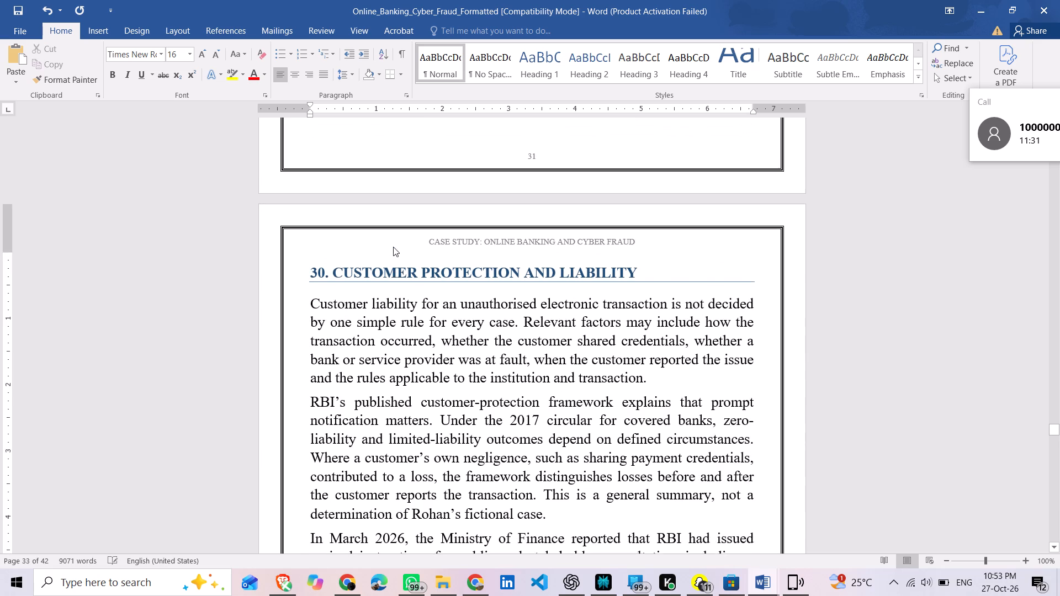
pyautogui.moveTo(312, 272); pyautogui.dragTo(563, 258)
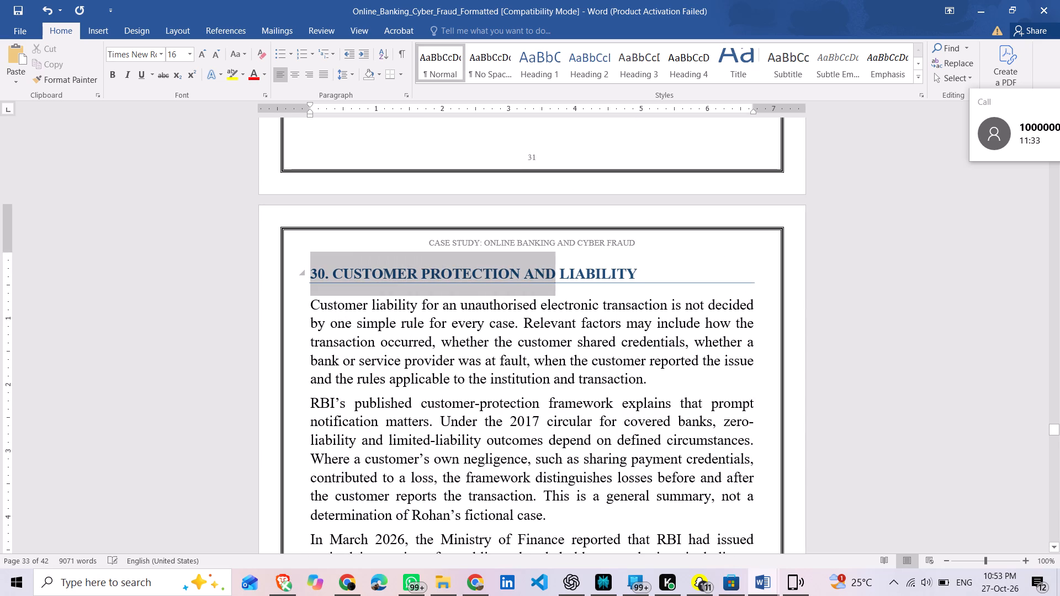
pyautogui.moveTo(563, 258); pyautogui.dragTo(610, 261)
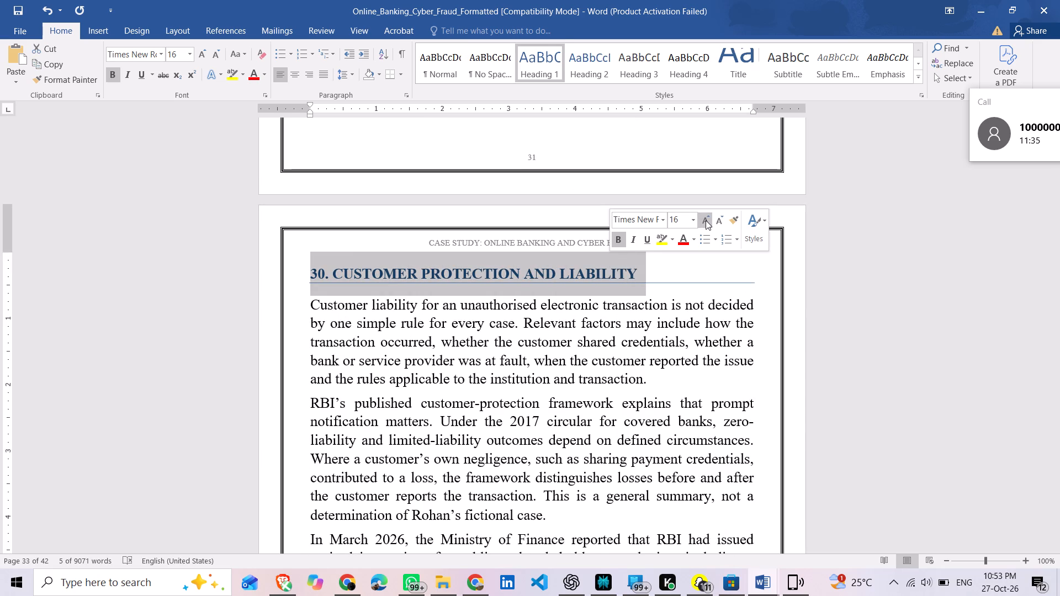
pyautogui.doubleClick(706, 220)
# Increase the font size of the section 29 heading, Legal and Regulatory Context, to 20 pt.
pyautogui.scroll(4, 525, 209)
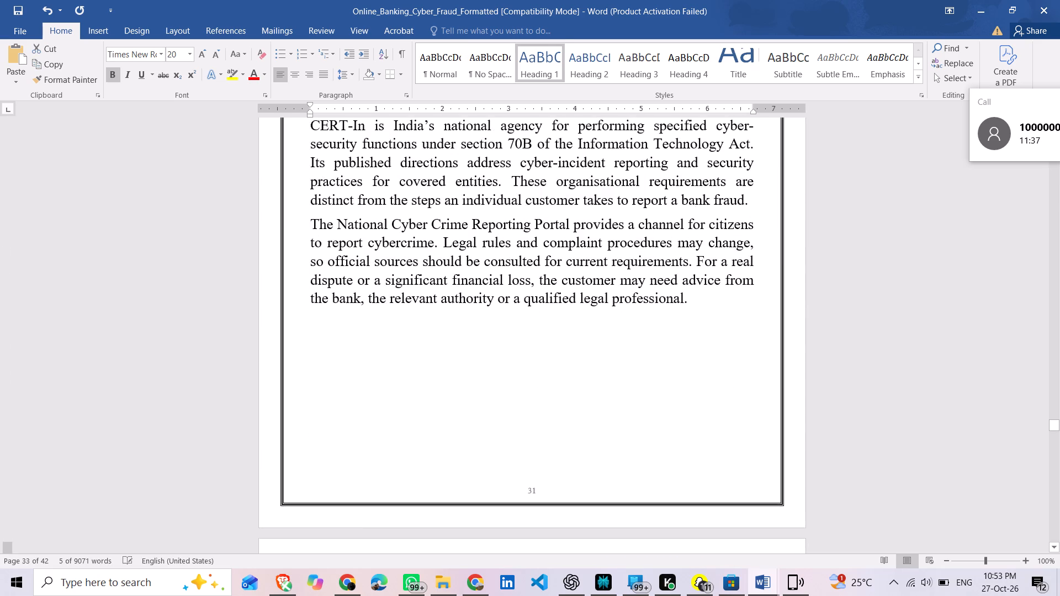
pyautogui.scroll(6, 525, 209)
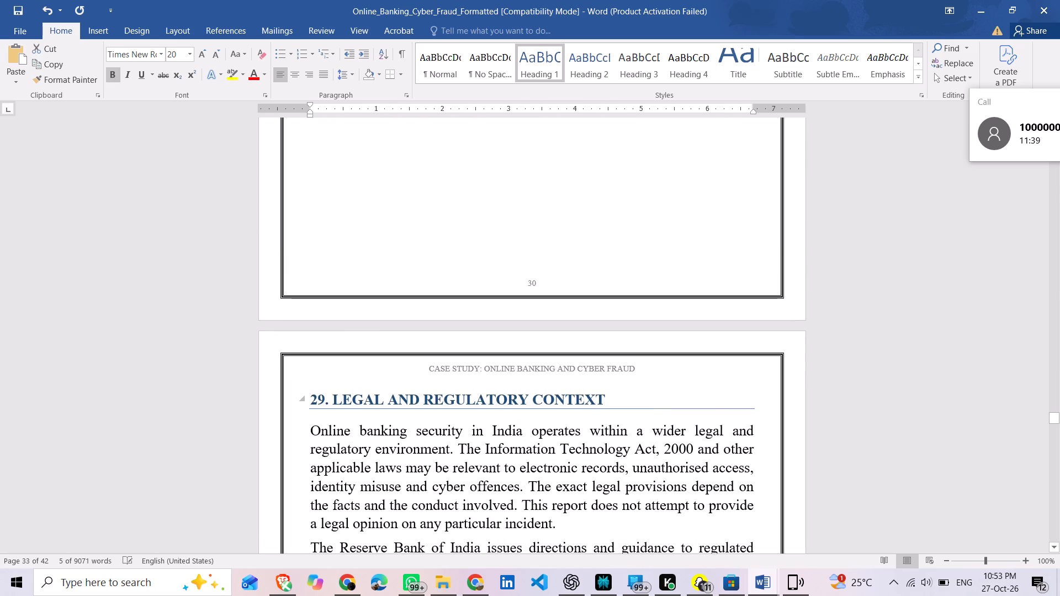
pyautogui.doubleClick(308, 398)
pyautogui.moveTo(310, 398); pyautogui.dragTo(416, 395)
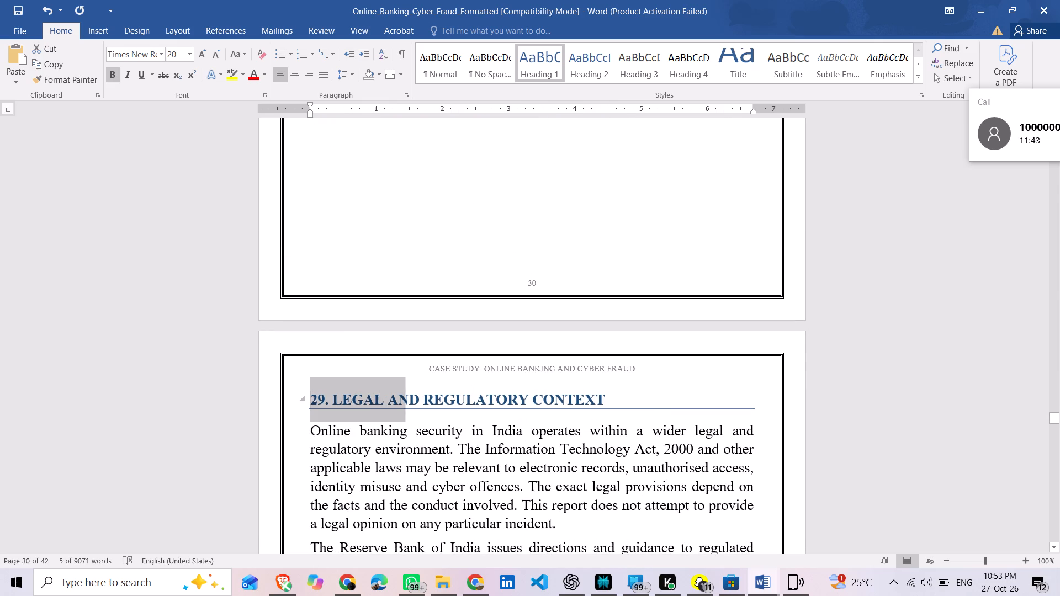
pyautogui.moveTo(416, 395); pyautogui.dragTo(576, 391)
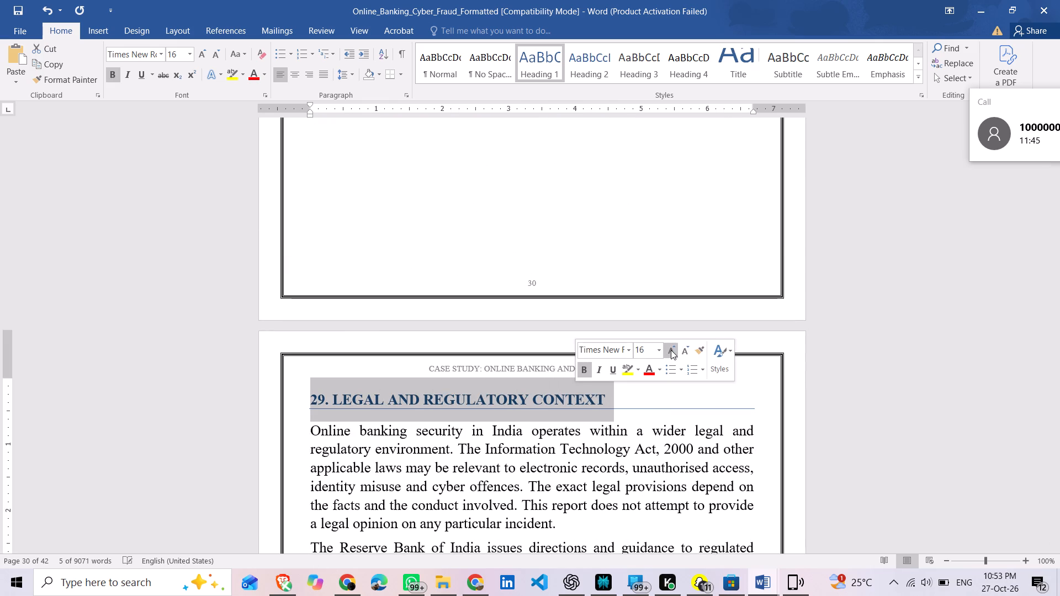
pyautogui.click(671, 350)
pyautogui.click(671, 350)
# Increase the font size of the section 28 heading, Impact on Banks and Society, to 20 pt.
pyautogui.scroll(5, 636, 279)
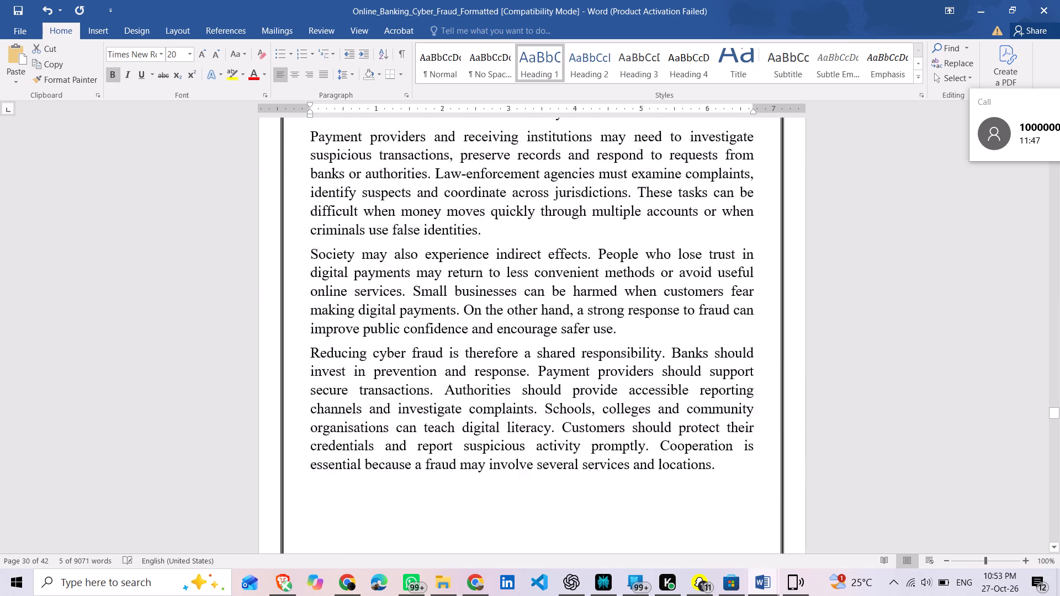
pyautogui.scroll(4, 636, 279)
pyautogui.moveTo(583, 471); pyautogui.dragTo(314, 474)
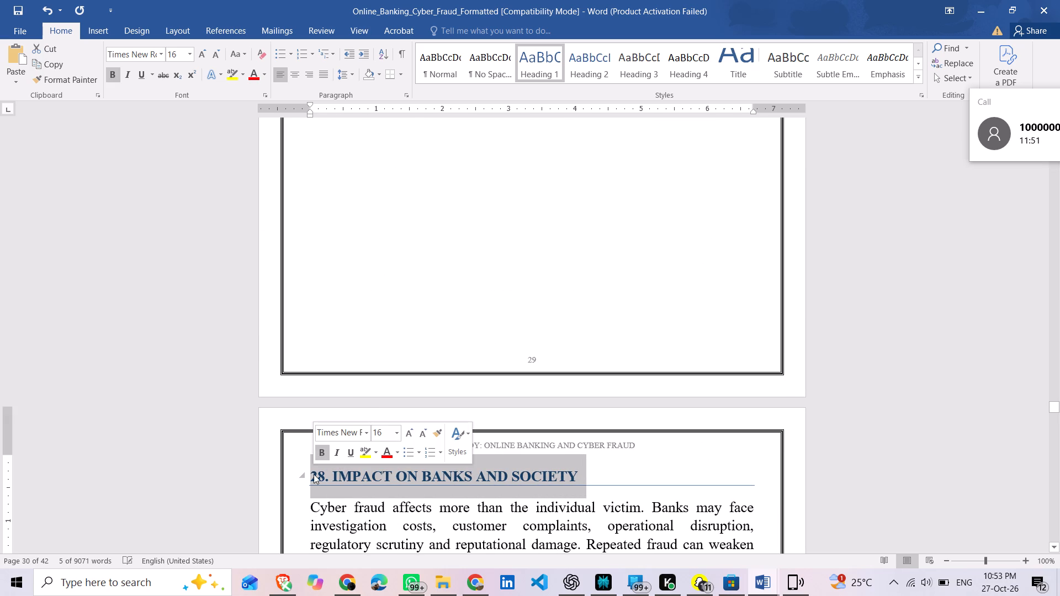
pyautogui.click(406, 437)
pyautogui.click(406, 437)
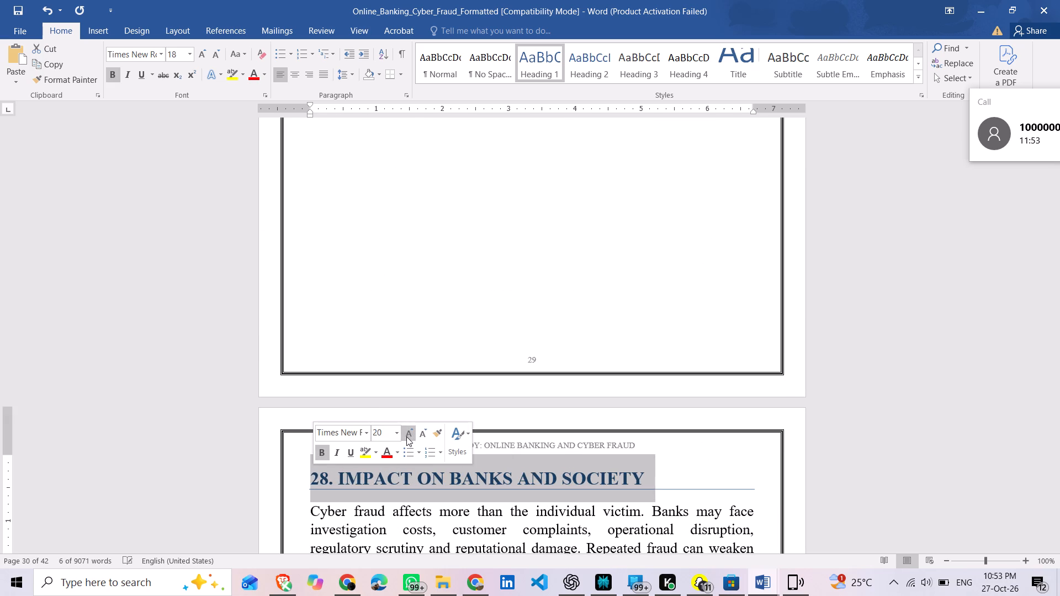
# Increase the font size of the section 27 heading, Impact on the Victim, to 20 pt.
pyautogui.scroll(8, 447, 338)
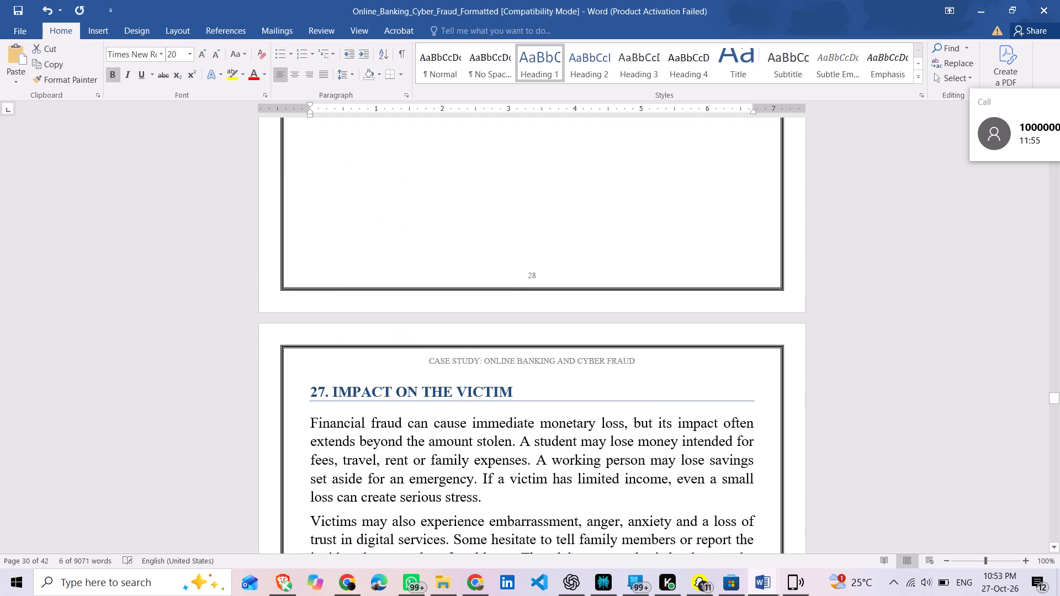
pyautogui.moveTo(529, 394); pyautogui.dragTo(305, 407)
pyautogui.click(398, 366)
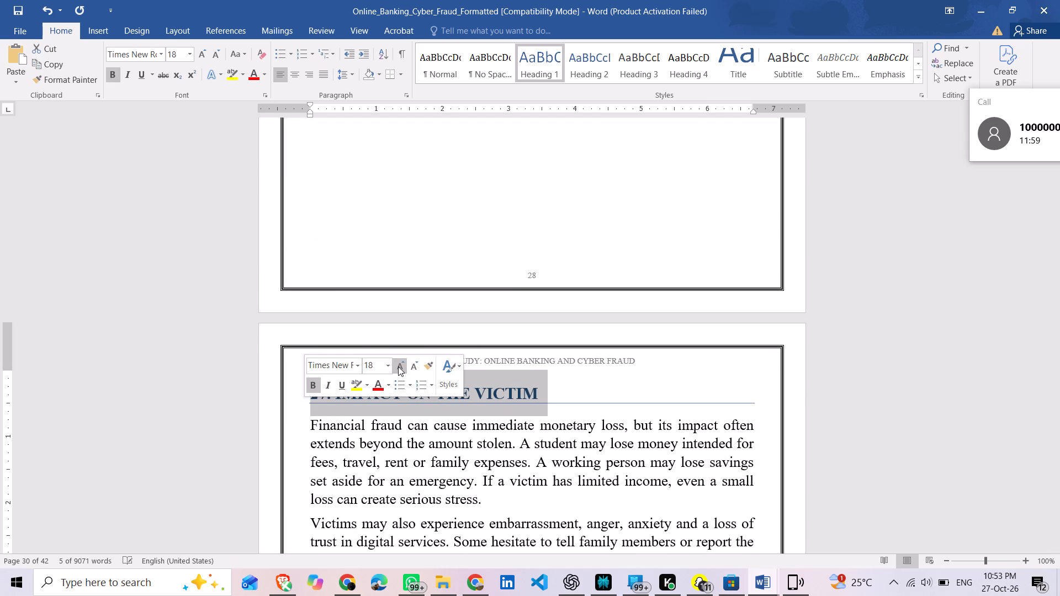
pyautogui.click(398, 366)
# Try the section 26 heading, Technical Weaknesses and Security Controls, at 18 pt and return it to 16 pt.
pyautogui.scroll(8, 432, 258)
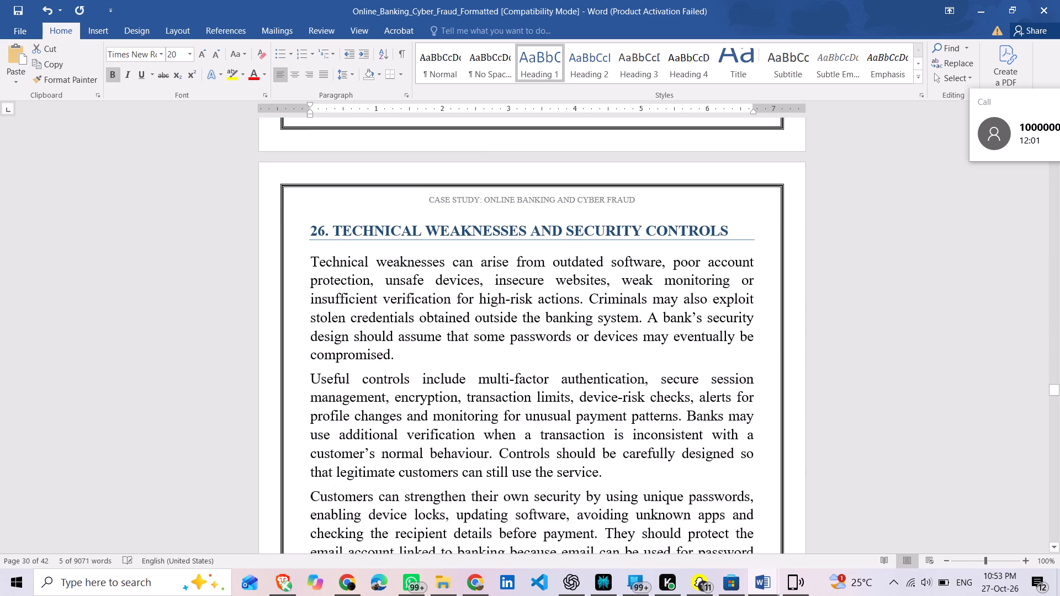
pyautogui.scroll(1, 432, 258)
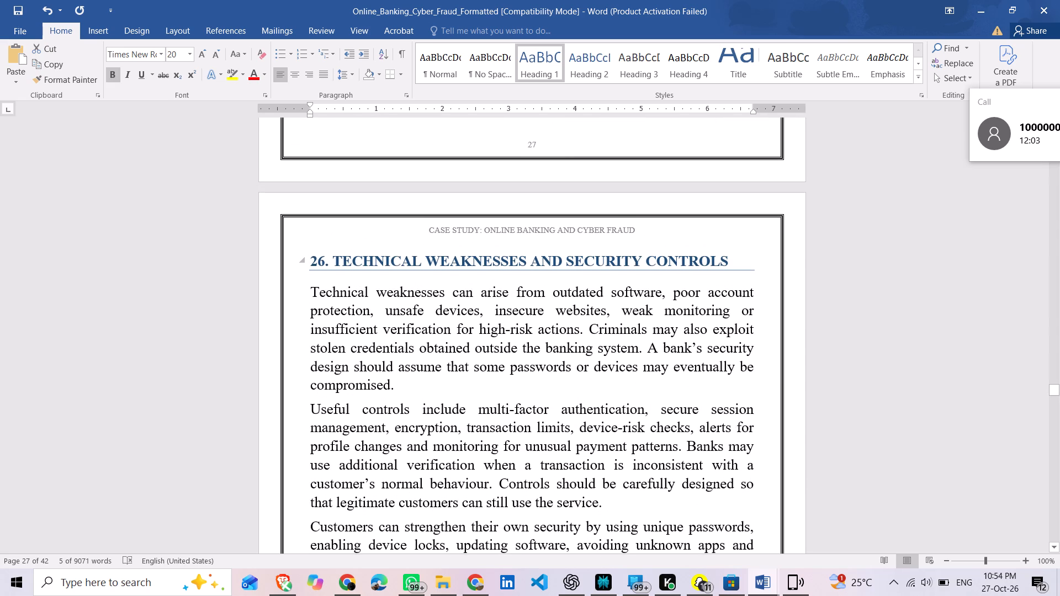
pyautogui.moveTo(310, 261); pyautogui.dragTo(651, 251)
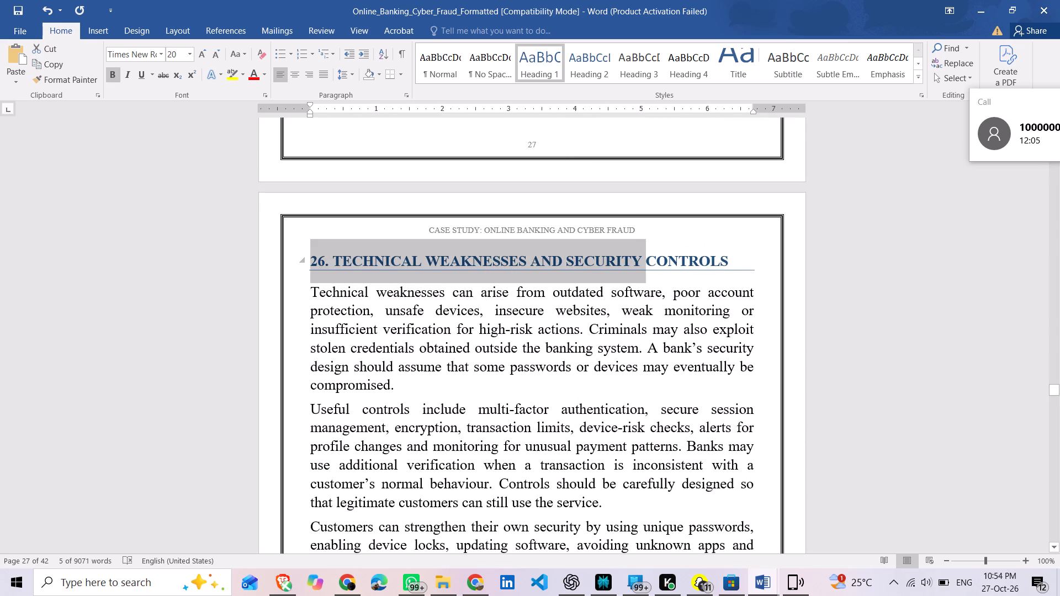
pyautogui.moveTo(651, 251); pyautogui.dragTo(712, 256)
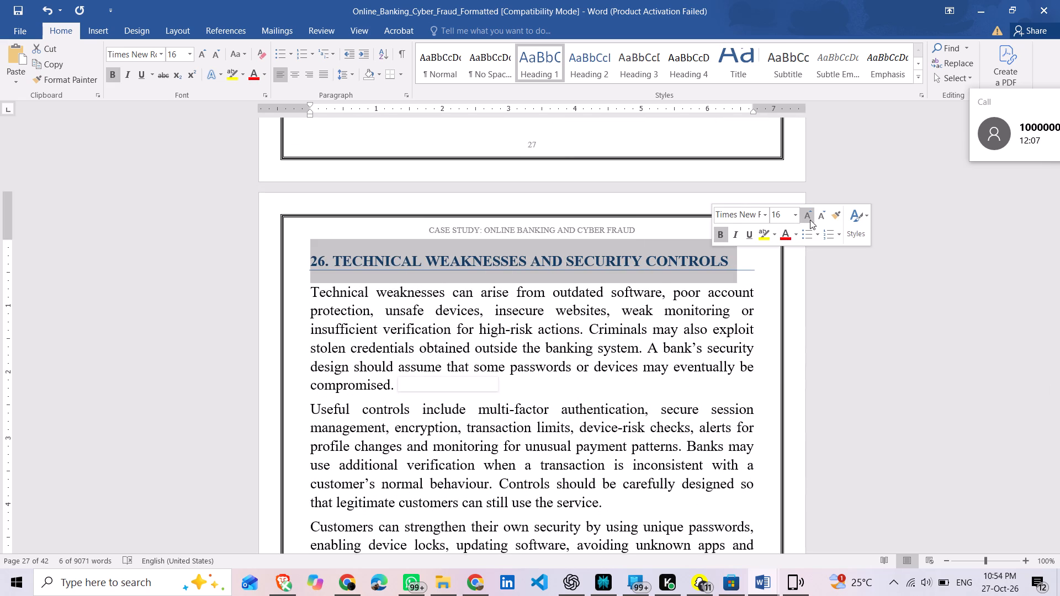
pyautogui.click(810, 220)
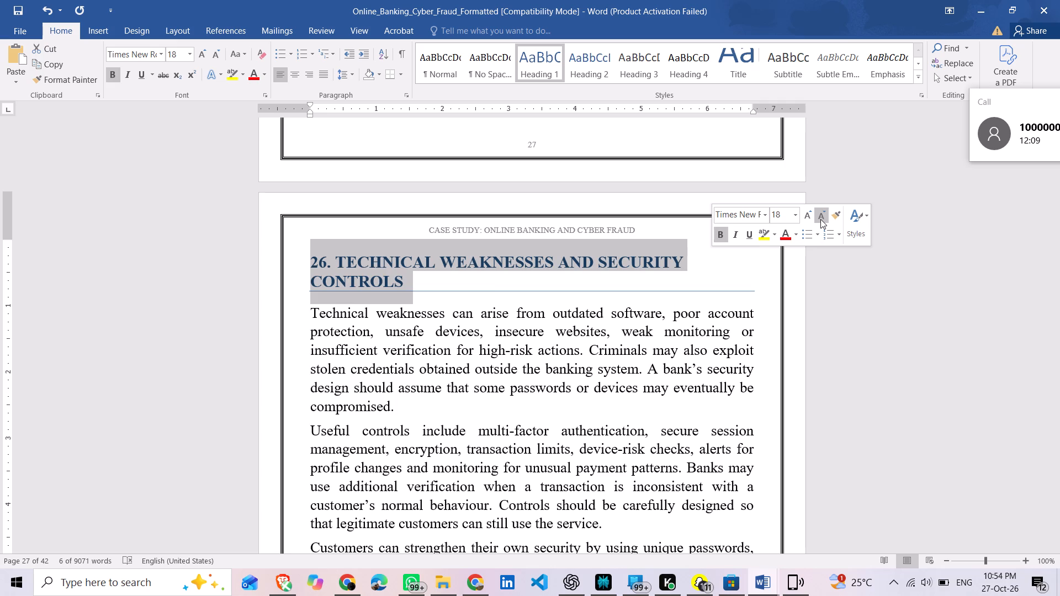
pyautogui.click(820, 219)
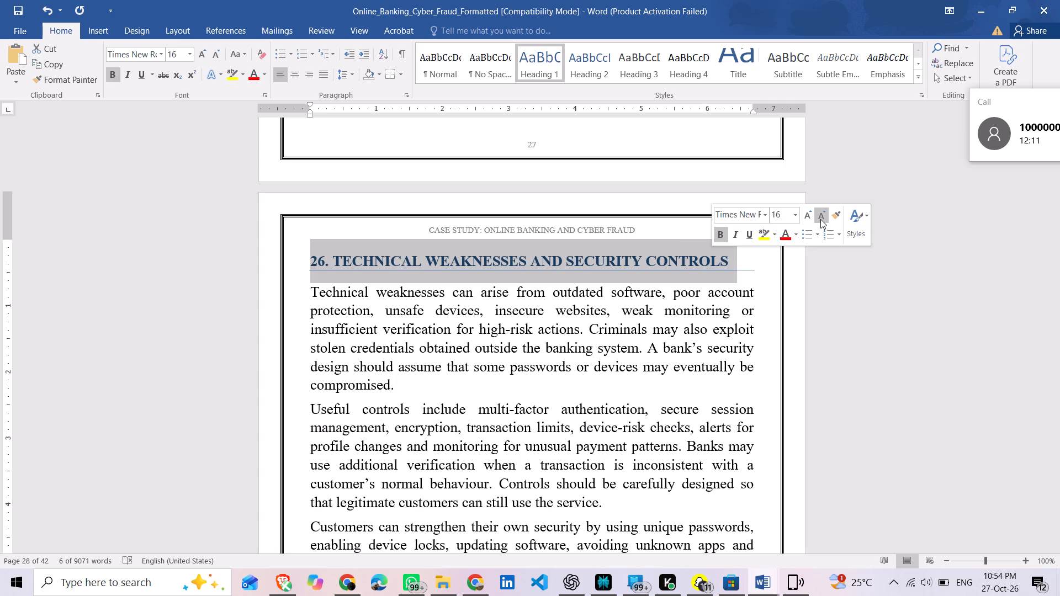
# Set the section 25 heading, Human Factors and Social Engineering, to 18 pt.
pyautogui.scroll(6, 615, 230)
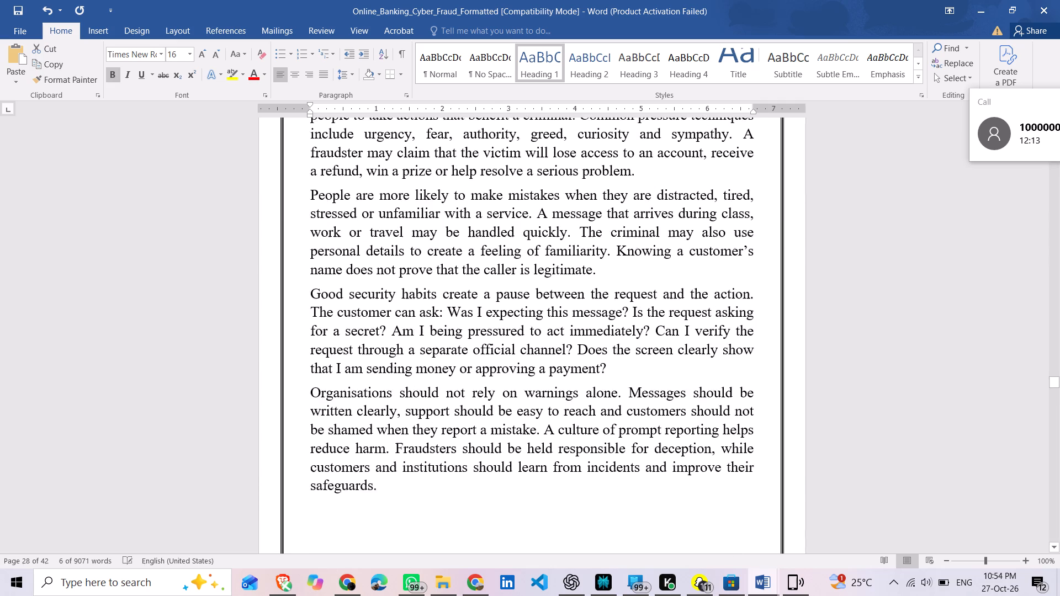
pyautogui.scroll(3, 615, 230)
pyautogui.moveTo(671, 333); pyautogui.dragTo(650, 332)
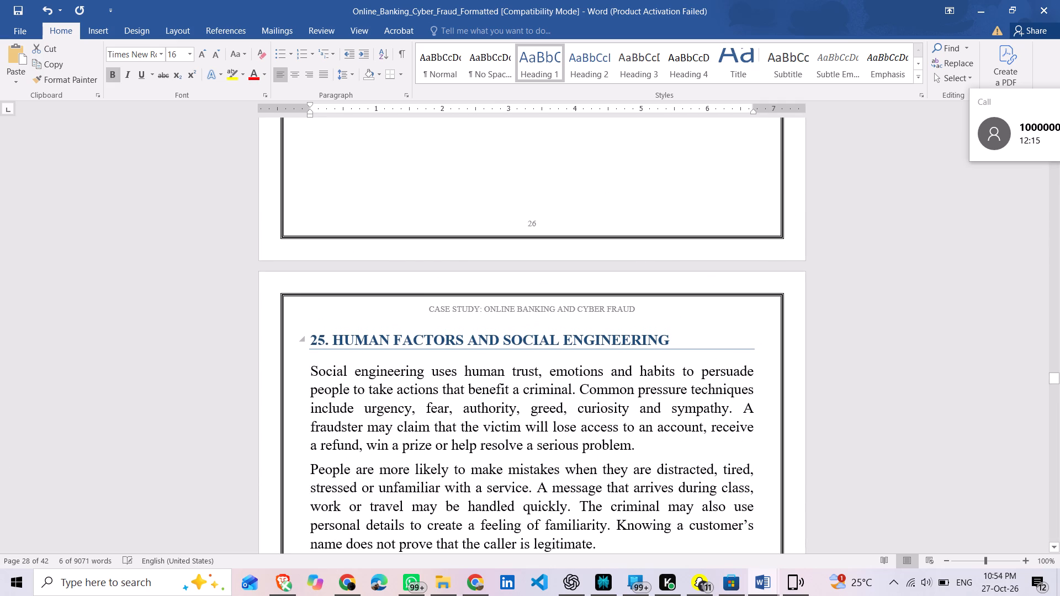
pyautogui.moveTo(650, 332); pyautogui.dragTo(310, 338)
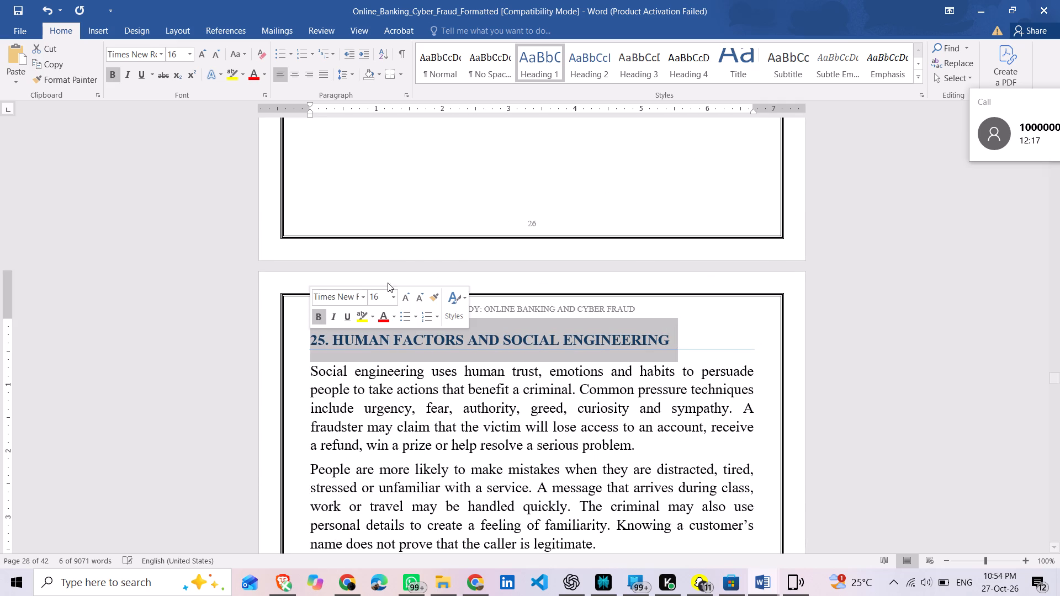
pyautogui.click(407, 295)
pyautogui.click(407, 295)
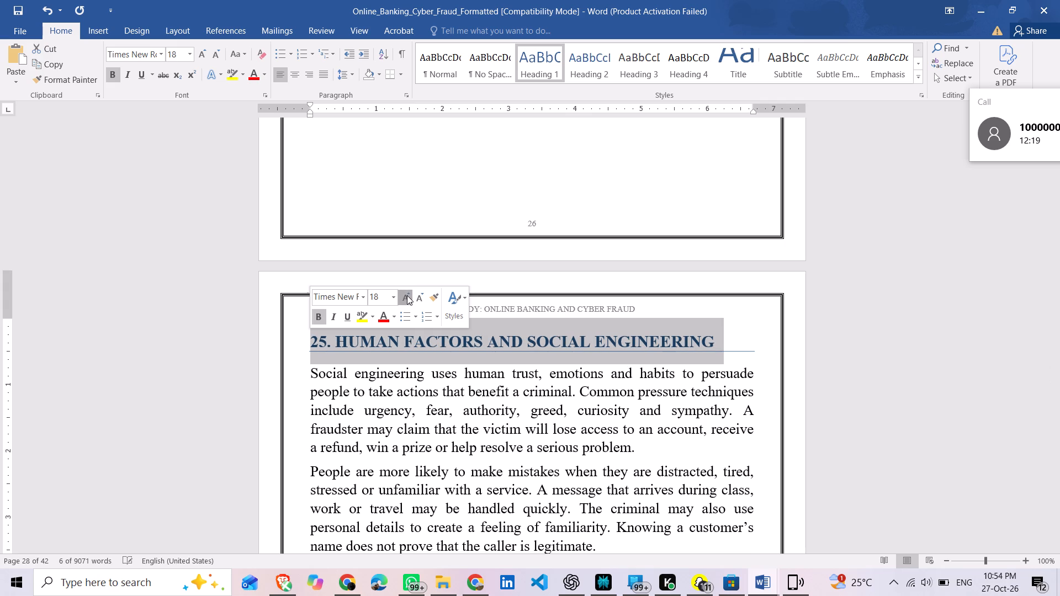
pyautogui.click(420, 300)
# Increase the font size of the section 24 heading, Analysis of the Incident, to 20 pt.
pyautogui.scroll(3, 517, 198)
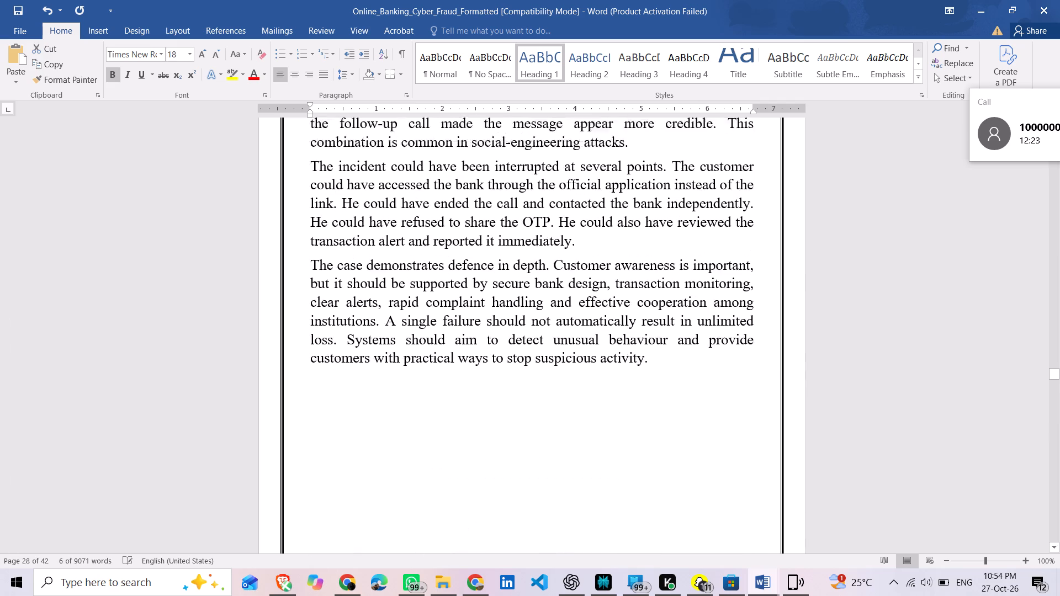
pyautogui.scroll(4, 517, 198)
pyautogui.moveTo(552, 309); pyautogui.dragTo(317, 318)
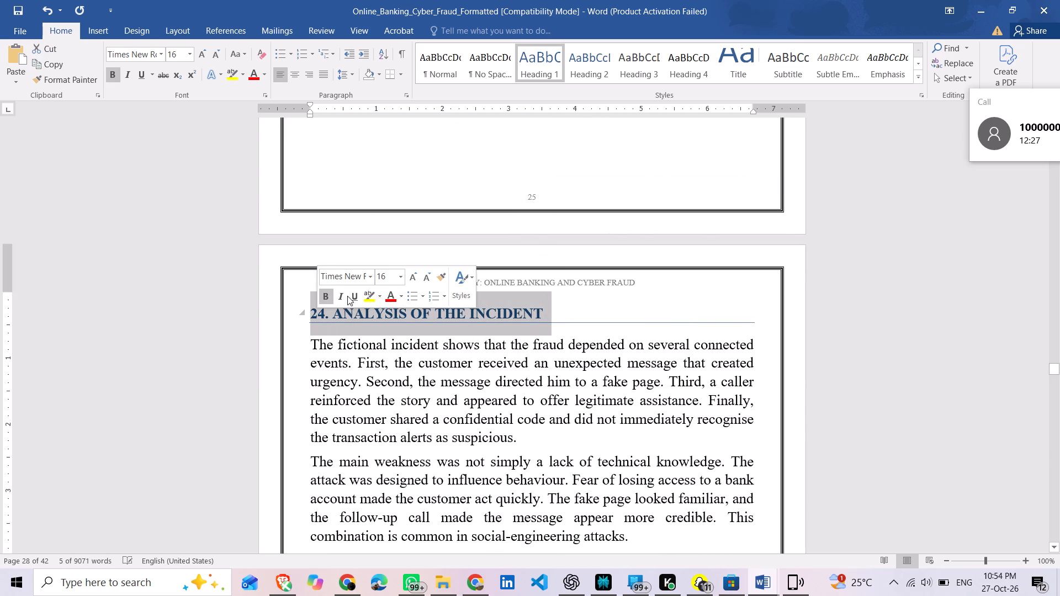
pyautogui.click(411, 281)
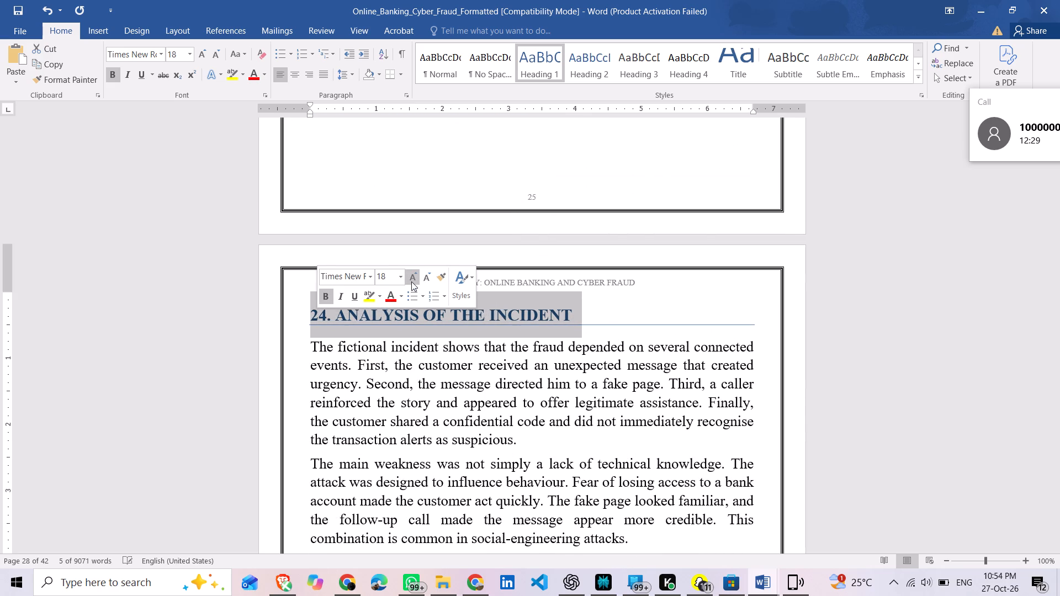
pyautogui.click(411, 281)
# Increase the font size of the section 23 heading, Evidence and Documentation, to 20 pt.
pyautogui.scroll(6, 398, 185)
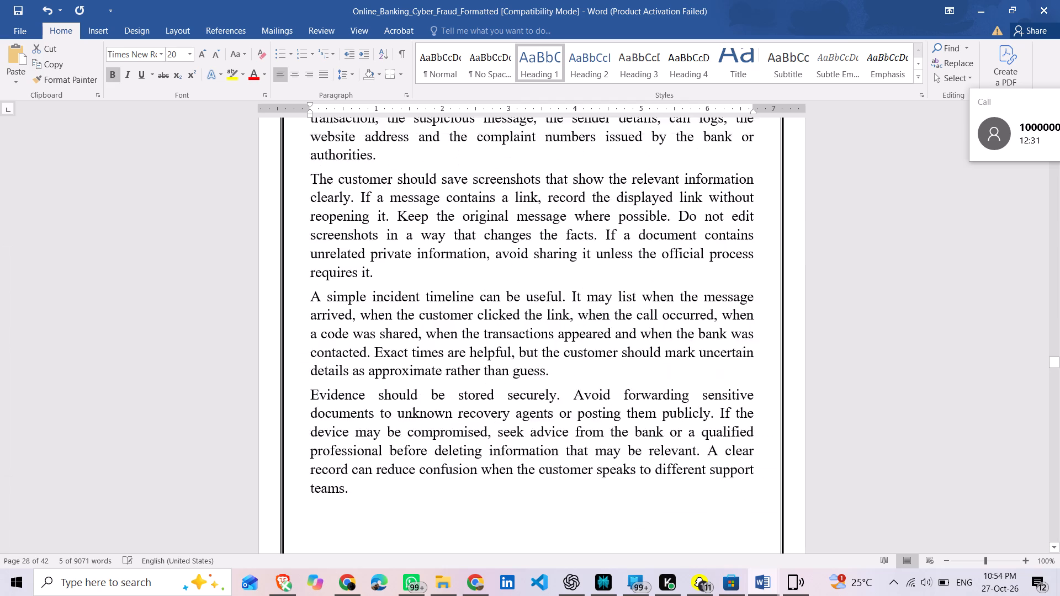
pyautogui.scroll(2, 398, 185)
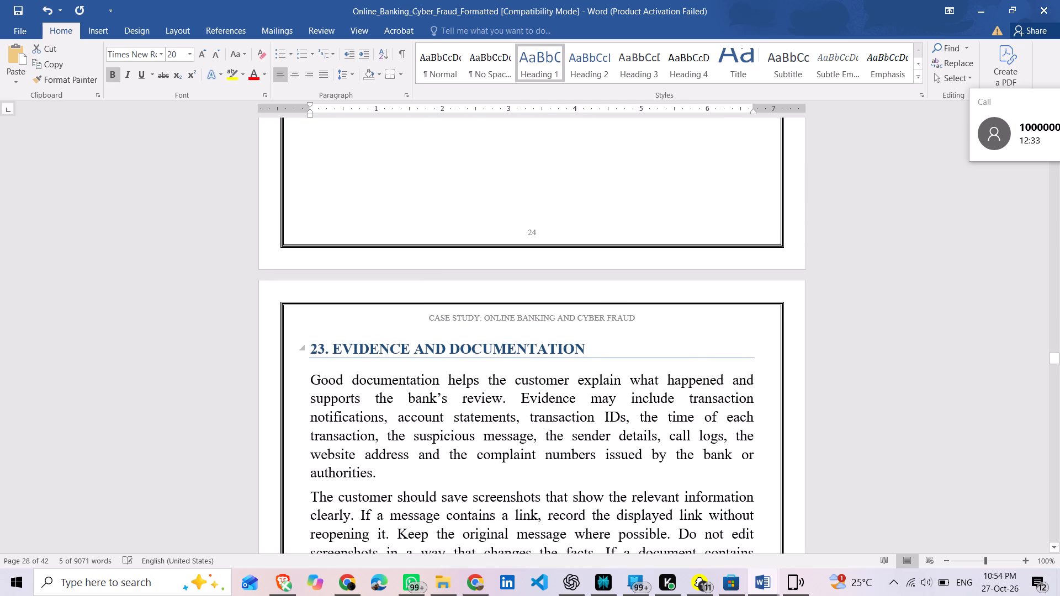
pyautogui.moveTo(618, 343); pyautogui.dragTo(313, 354)
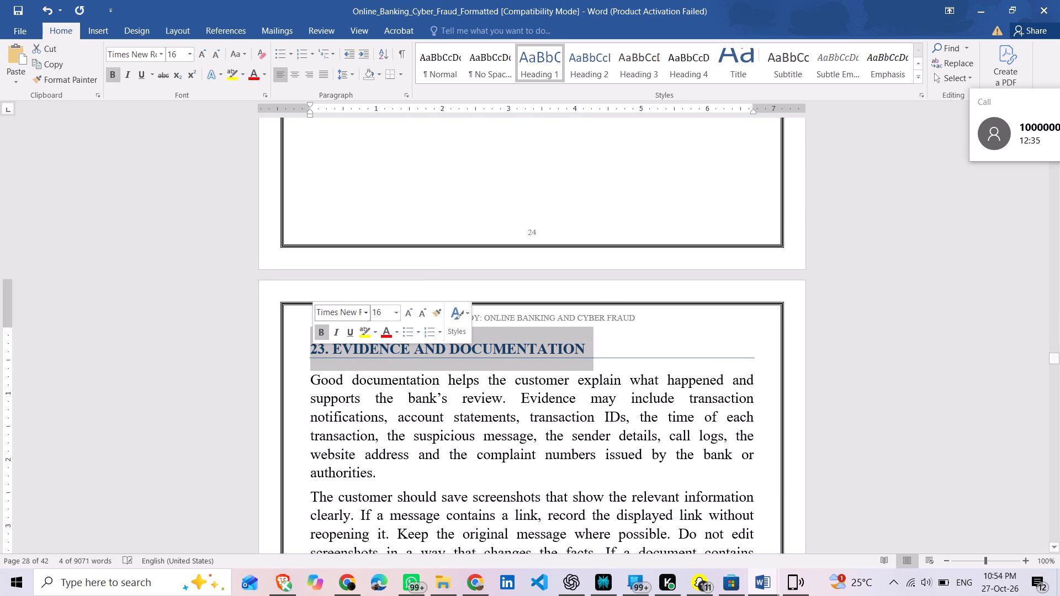
pyautogui.click(405, 318)
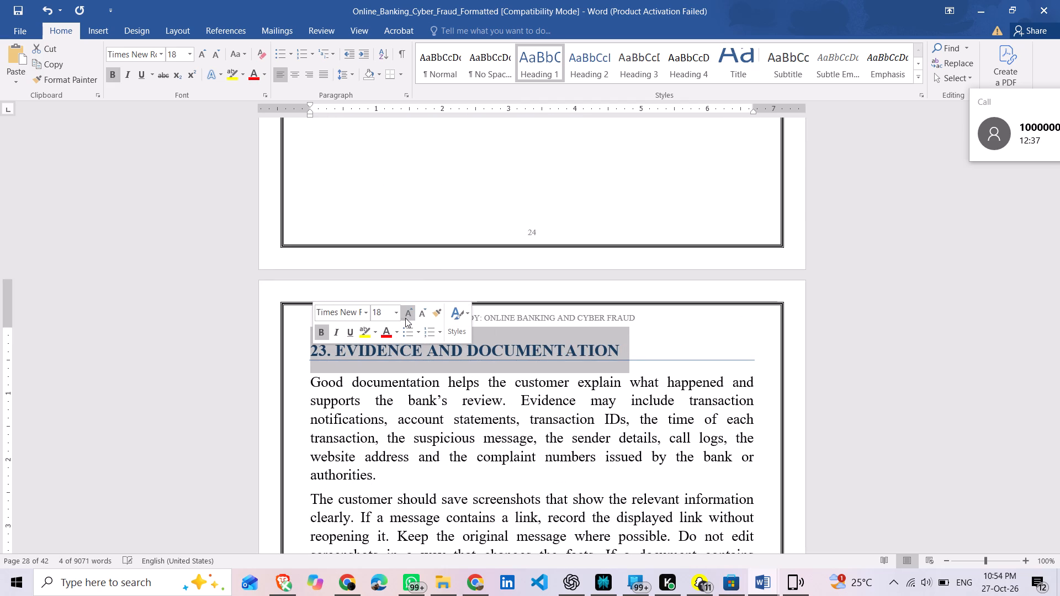
pyautogui.click(405, 318)
# Increase the font size of the section 22 heading, Cybercrime Reporting in India, to 20 pt.
pyautogui.scroll(12, 405, 318)
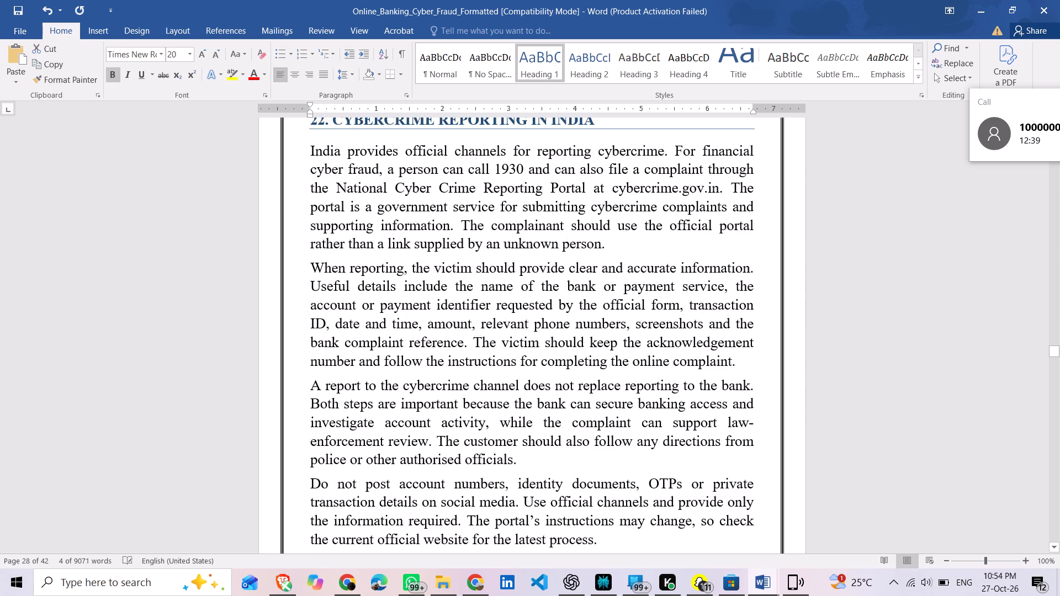
pyautogui.scroll(2, 405, 318)
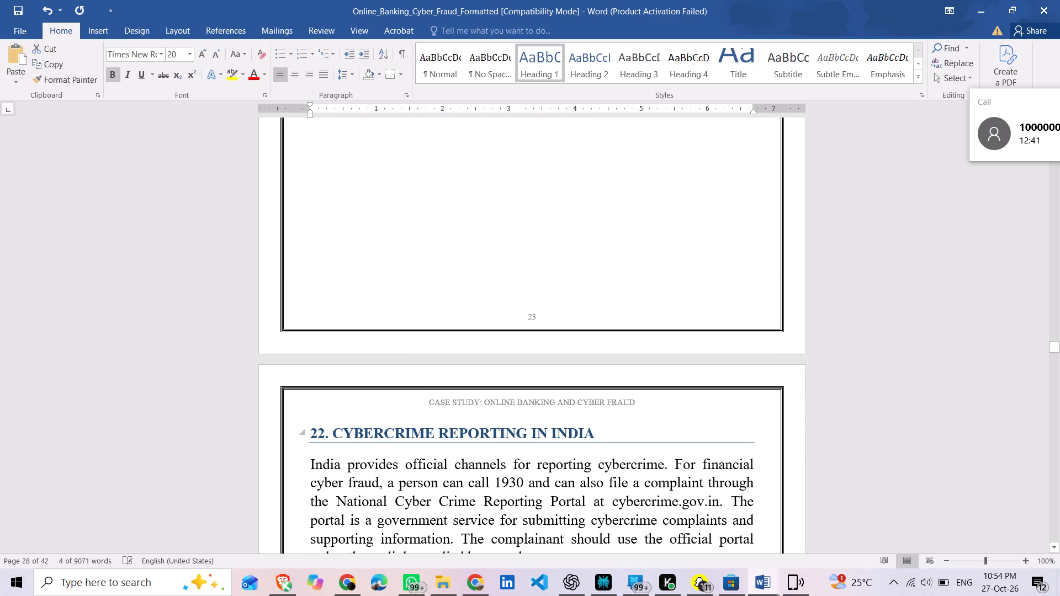
pyautogui.moveTo(616, 426); pyautogui.dragTo(301, 441)
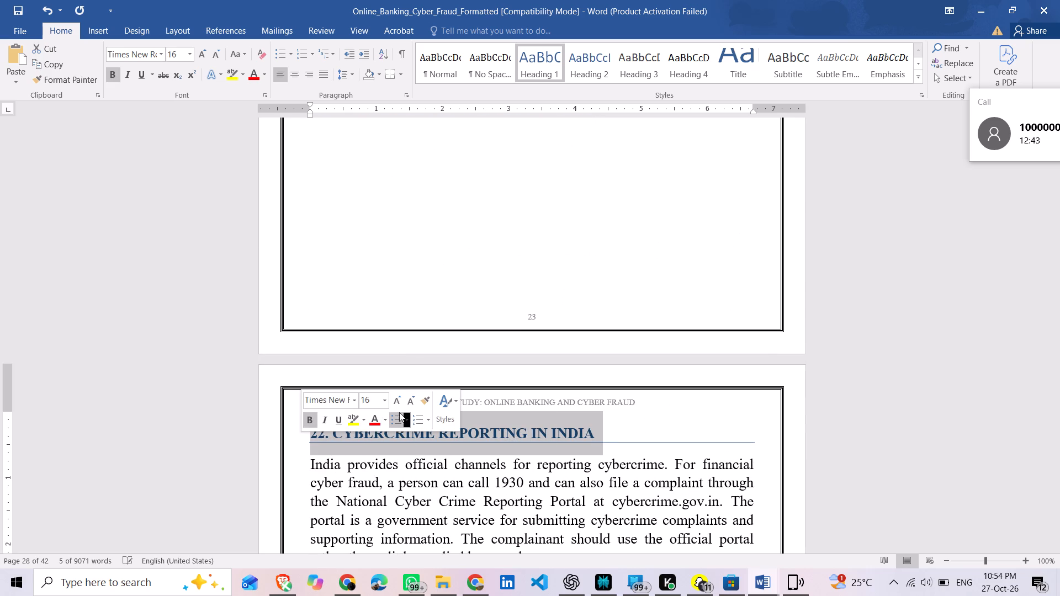
pyautogui.doubleClick(393, 398)
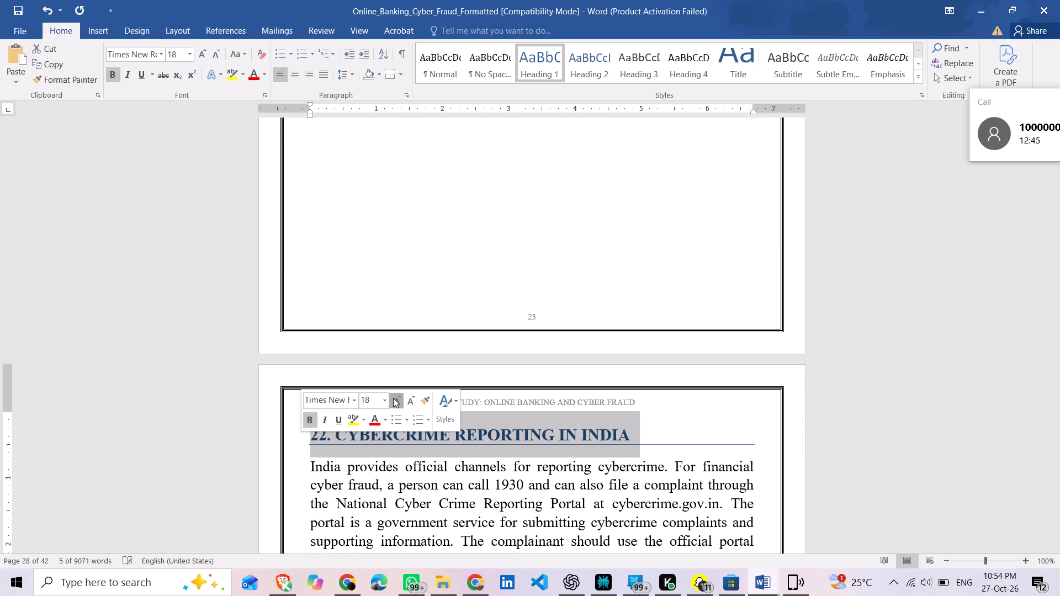
# Increase the font size of the section 21 heading, Bank and Payment-System Response, to 20 pt.
pyautogui.scroll(7, 418, 287)
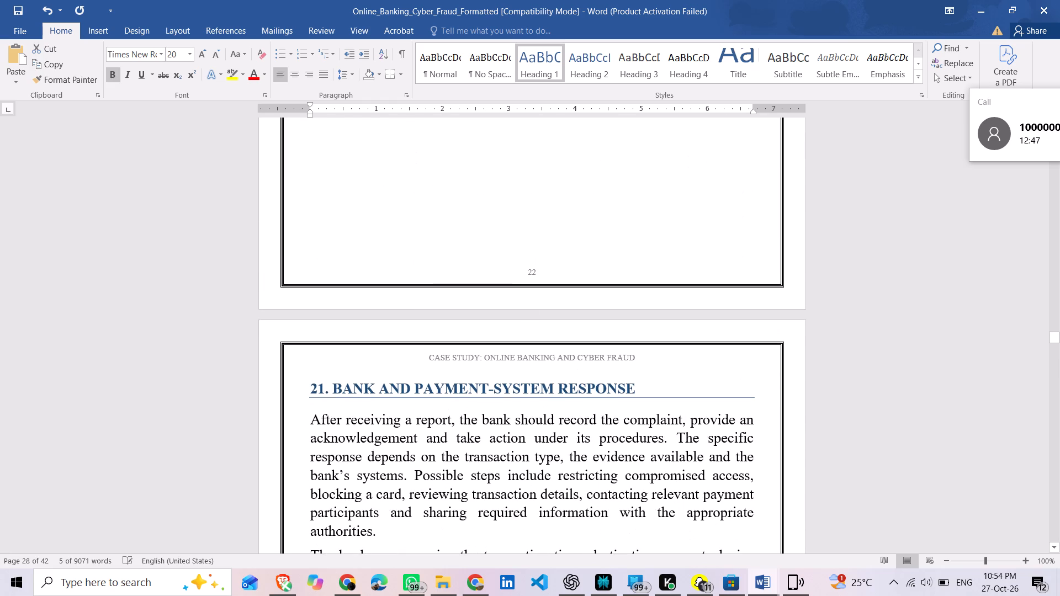
pyautogui.moveTo(653, 387); pyautogui.dragTo(307, 395)
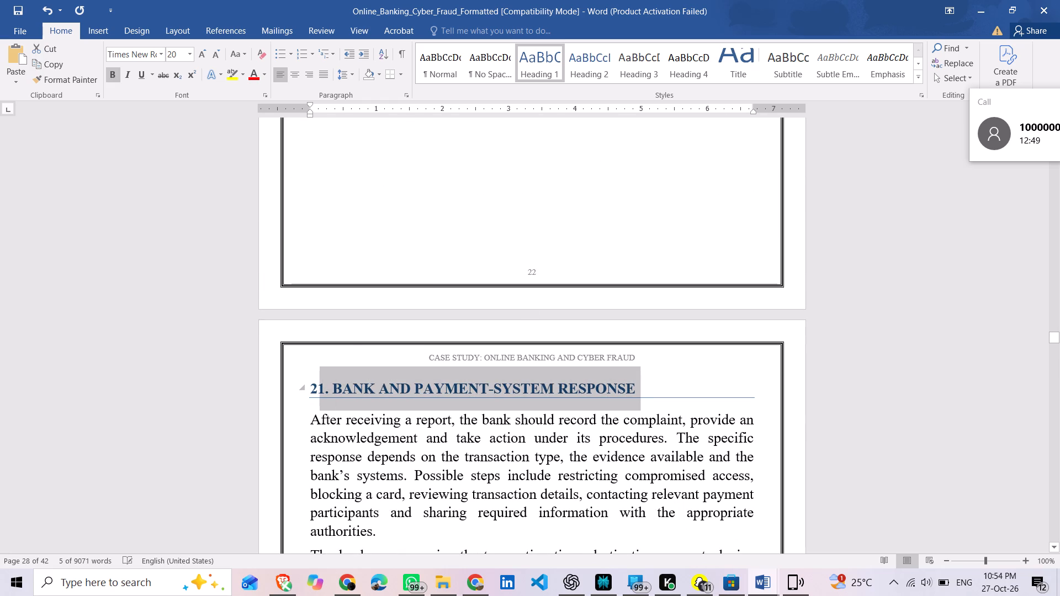
pyautogui.moveTo(307, 395); pyautogui.dragTo(306, 394)
pyautogui.doubleClick(404, 357)
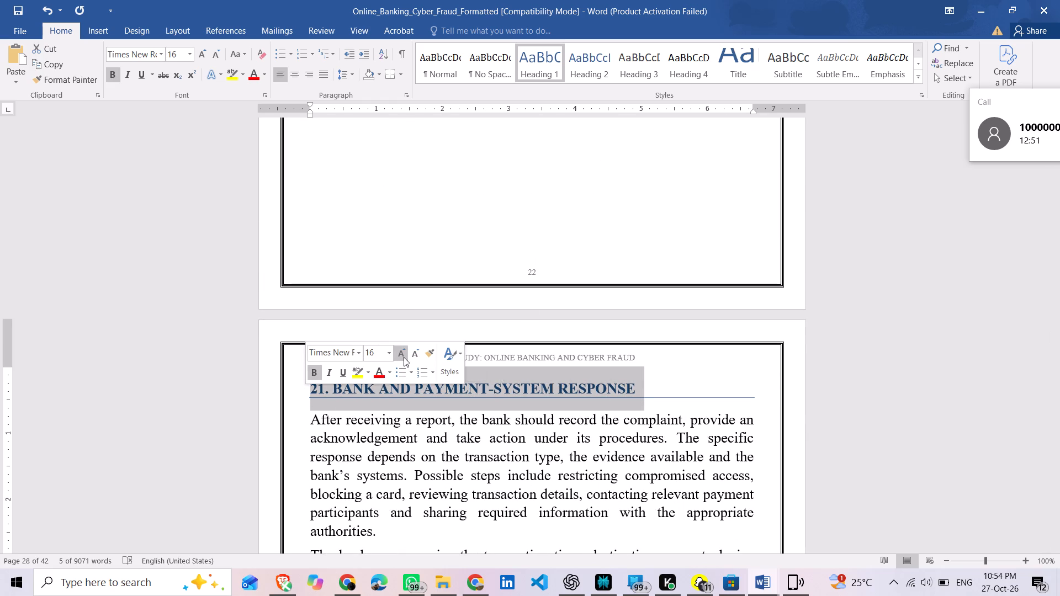
# Increase the font size of the section 20 heading, Immediate Response, to 20 pt.
pyautogui.scroll(8, 406, 276)
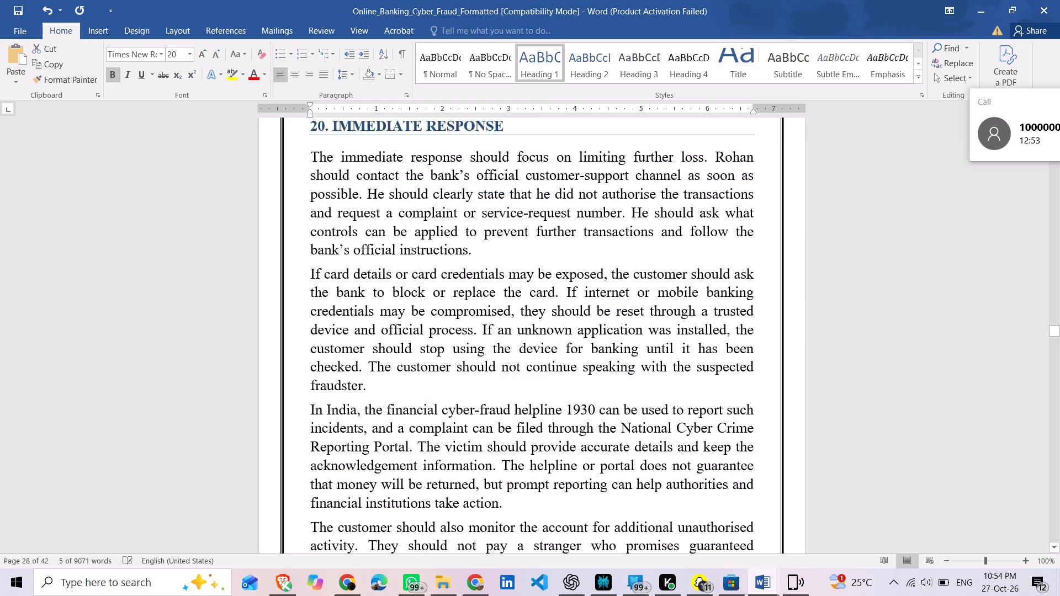
pyautogui.scroll(1, 406, 276)
pyautogui.moveTo(510, 232); pyautogui.dragTo(292, 233)
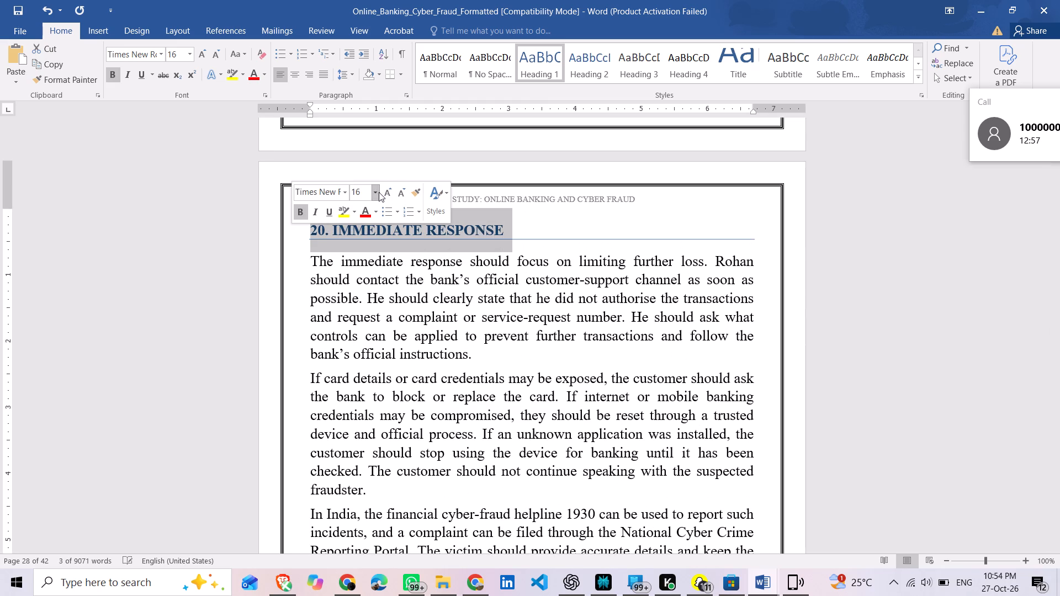
pyautogui.click(386, 192)
pyautogui.click(386, 192)
# Increase the font size of the section 19 heading, Discovery of the Fraud, to 20 pt.
pyautogui.scroll(3, 386, 192)
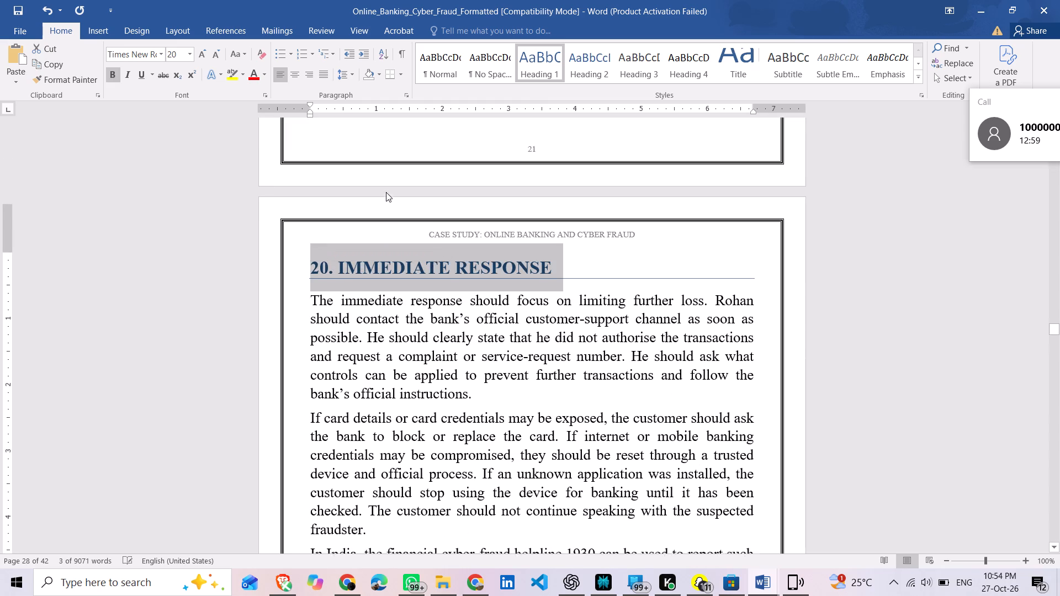
pyautogui.scroll(9, 386, 192)
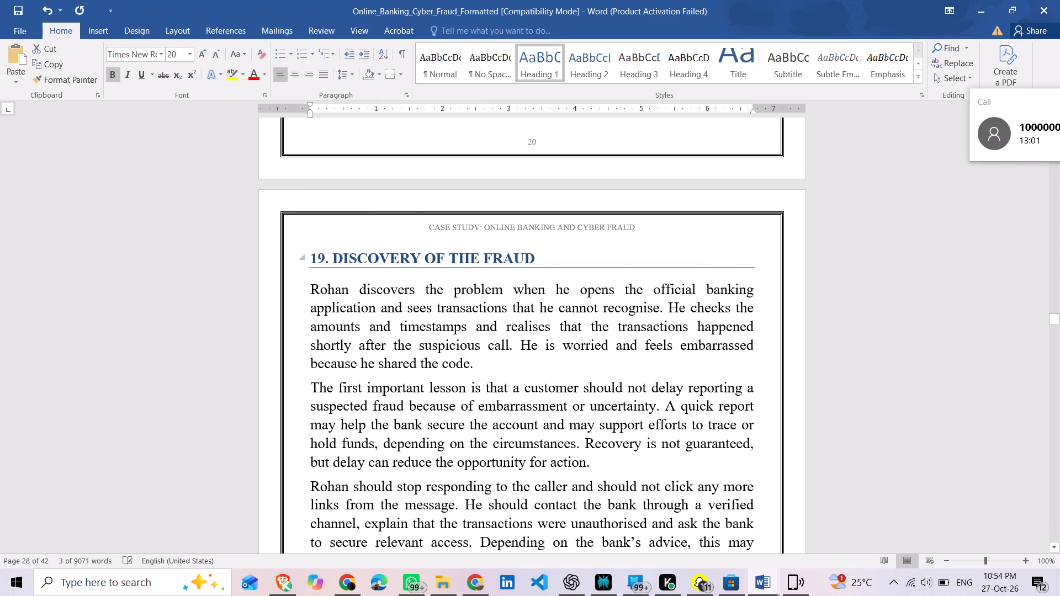
pyautogui.moveTo(565, 257); pyautogui.dragTo(303, 257)
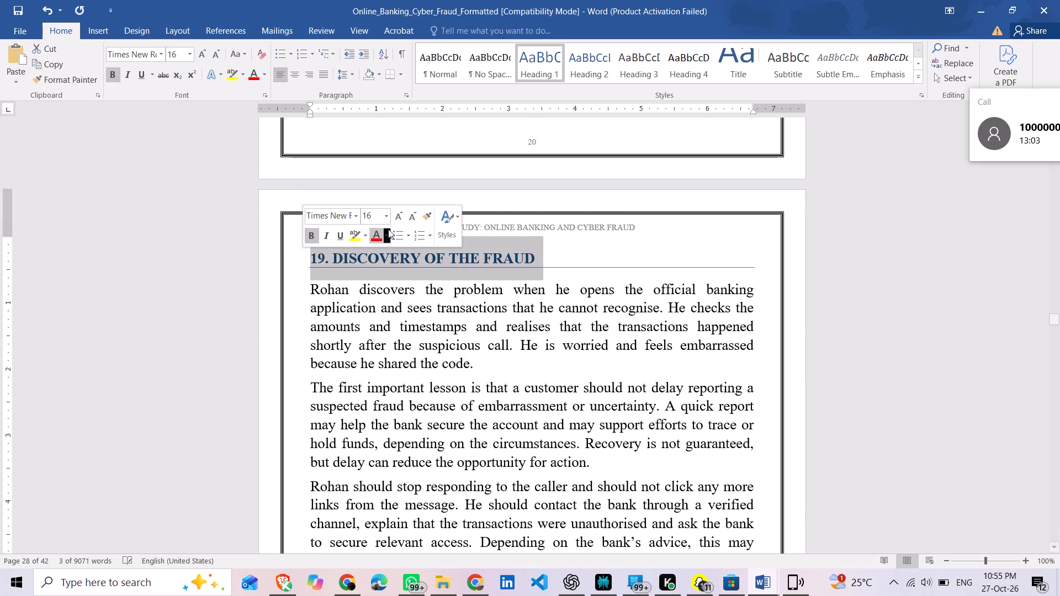
pyautogui.doubleClick(399, 216)
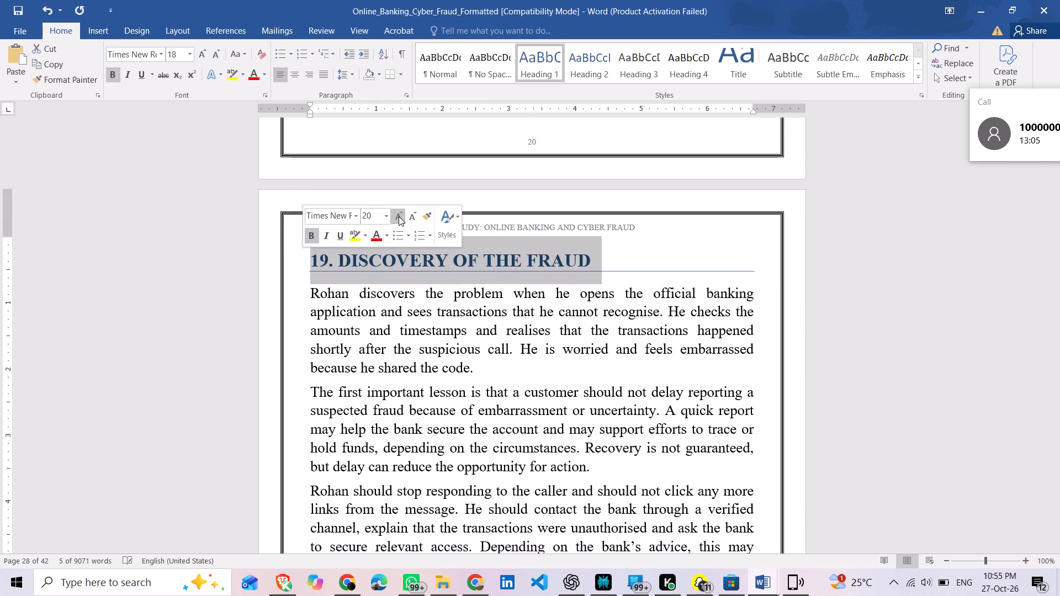
# Increase the font size of the section 18 heading, How the Fraud Unfolded, to 20 pt.
pyautogui.scroll(13, 399, 216)
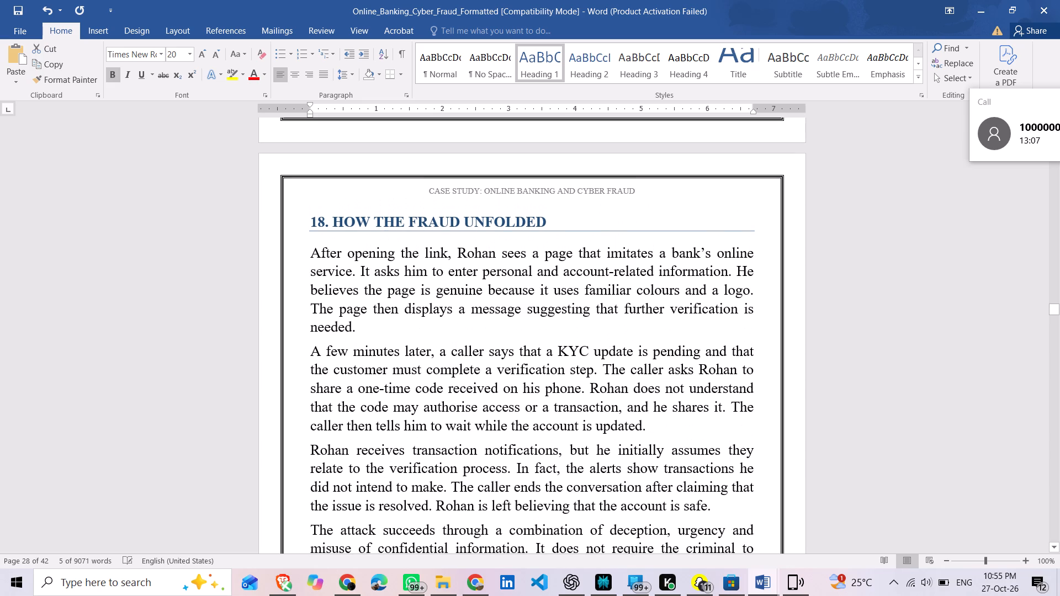
pyautogui.moveTo(548, 217); pyautogui.dragTo(359, 231)
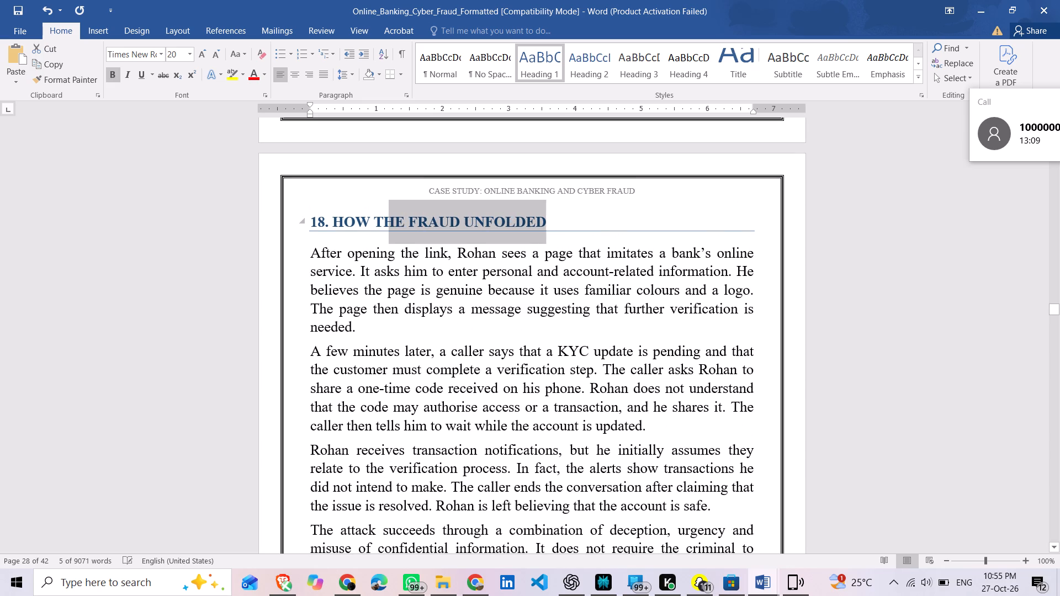
pyautogui.moveTo(359, 231); pyautogui.dragTo(287, 232)
pyautogui.click(382, 191)
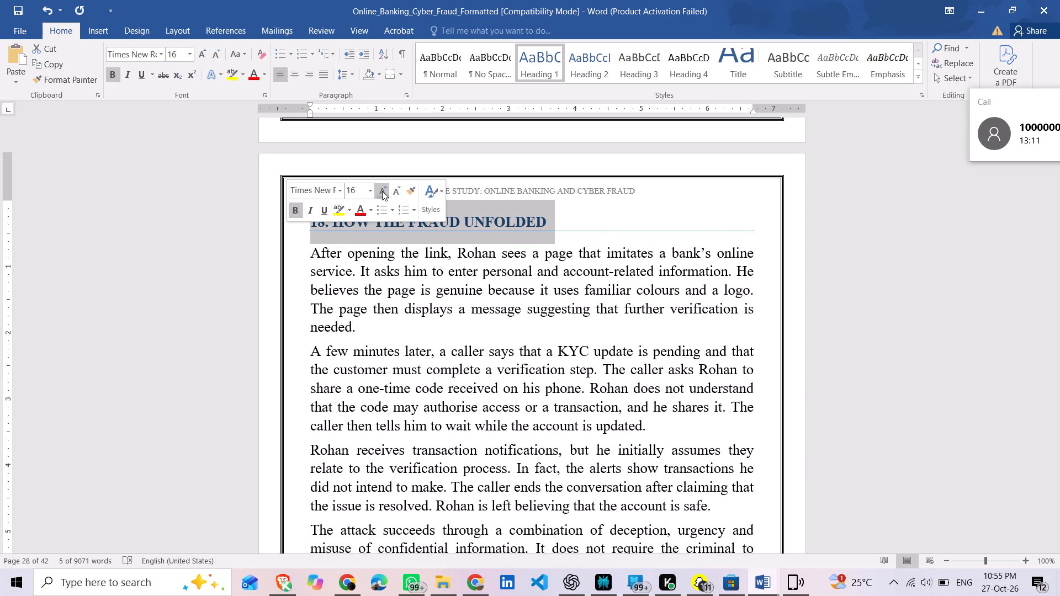
pyautogui.click(382, 191)
# Increase the font size of the section 17 heading, Events Before the Fraud, to 20 pt.
pyautogui.scroll(-8, 403, 246)
pyautogui.scroll(1, 403, 246)
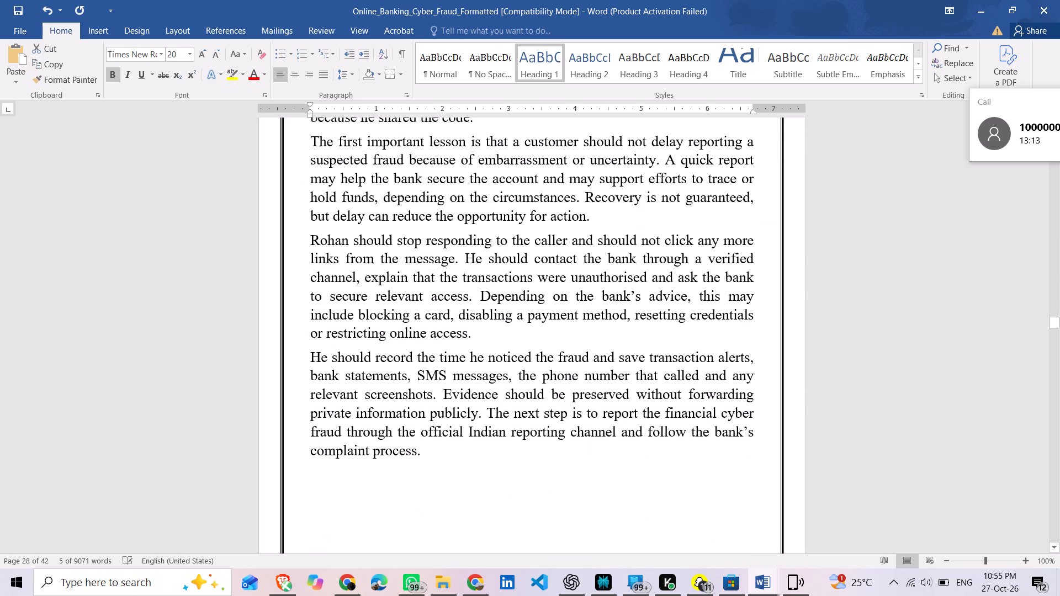
pyautogui.scroll(9, 403, 246)
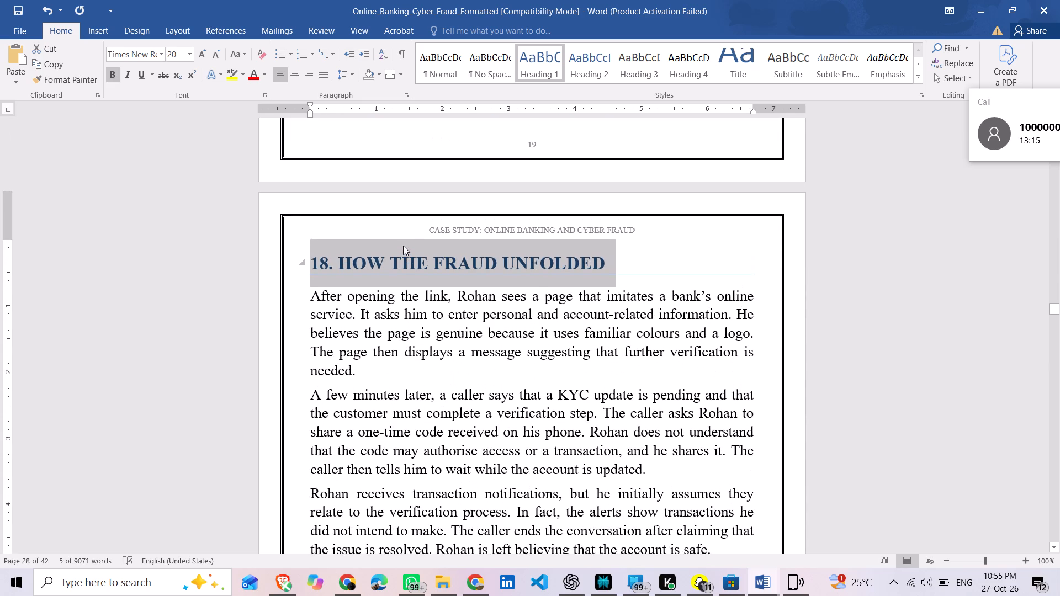
pyautogui.scroll(2, 403, 246)
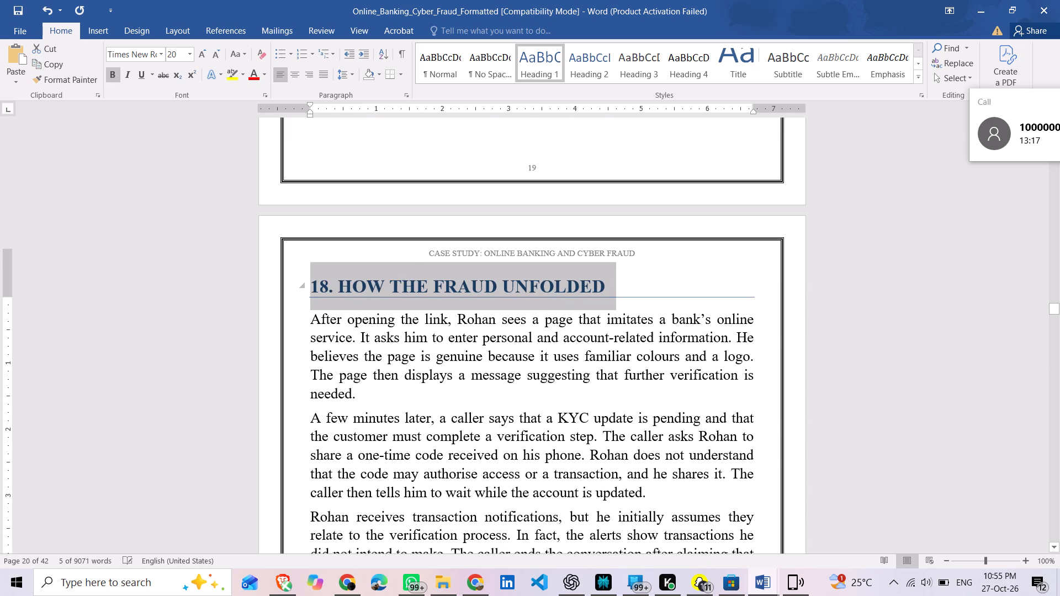
pyautogui.scroll(9, 403, 246)
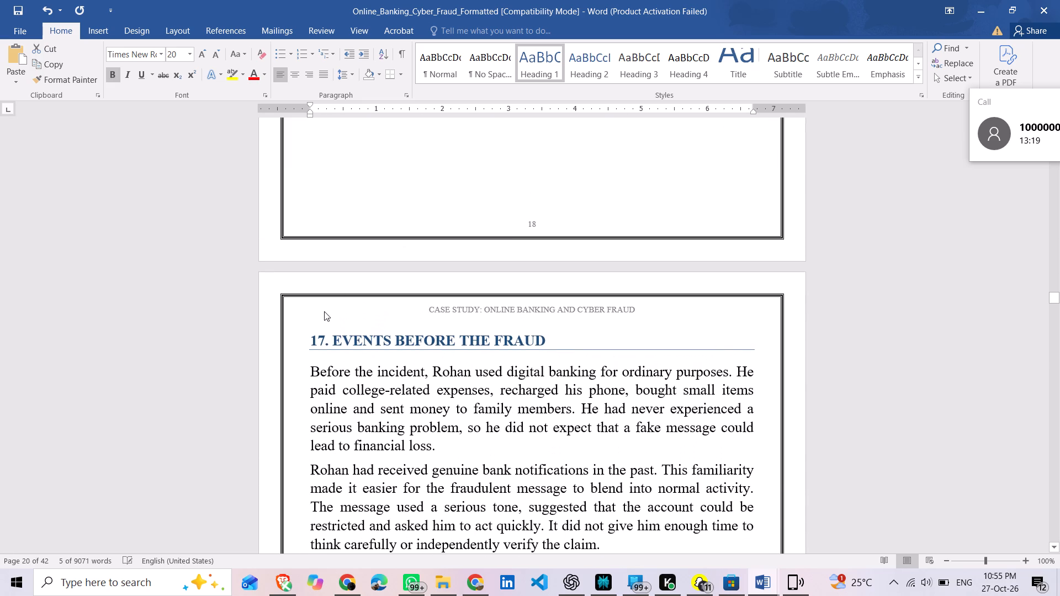
pyautogui.moveTo(312, 337); pyautogui.dragTo(479, 328)
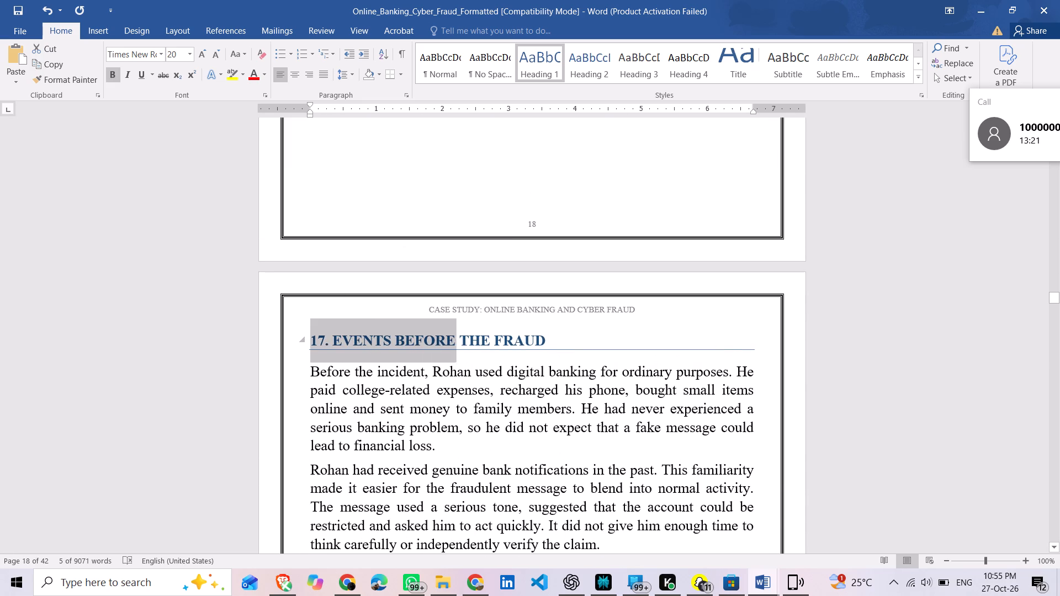
pyautogui.moveTo(479, 328); pyautogui.dragTo(558, 334)
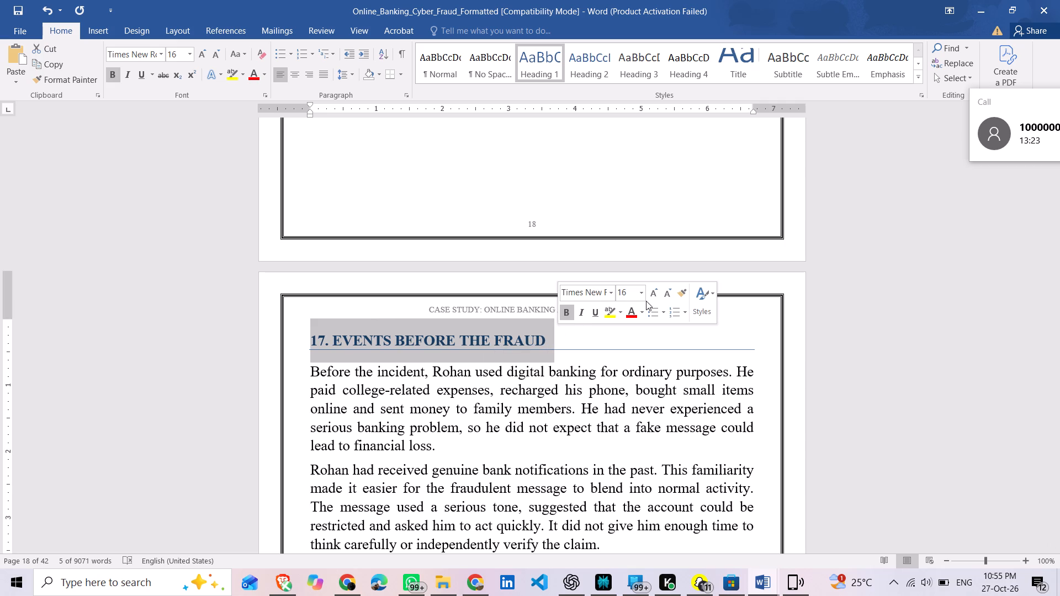
pyautogui.click(653, 296)
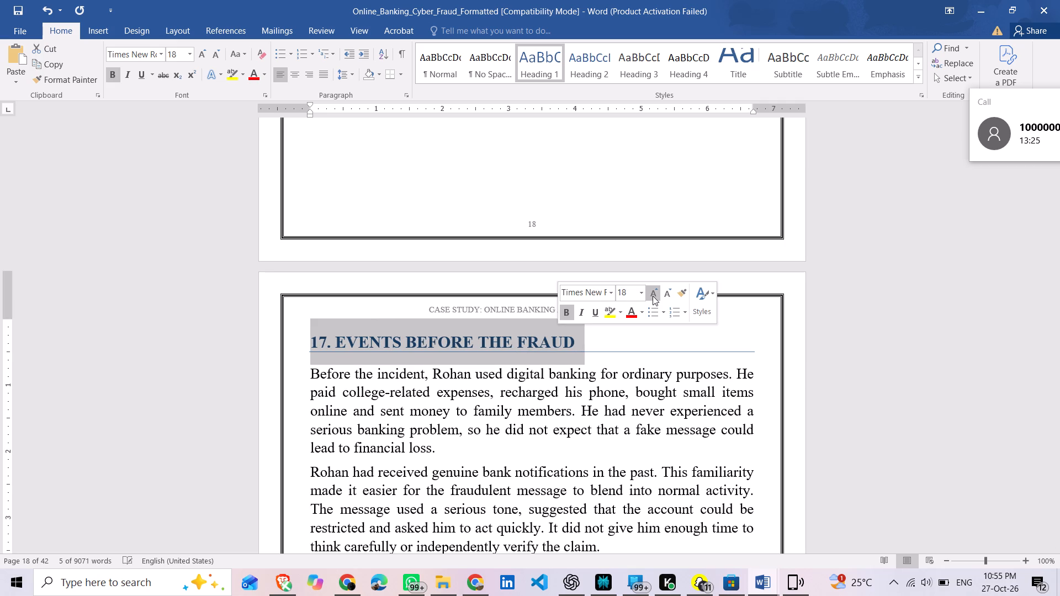
pyautogui.click(653, 296)
# Select the whole section 16 heading, Fictional Case Profile.
pyautogui.scroll(6, 489, 241)
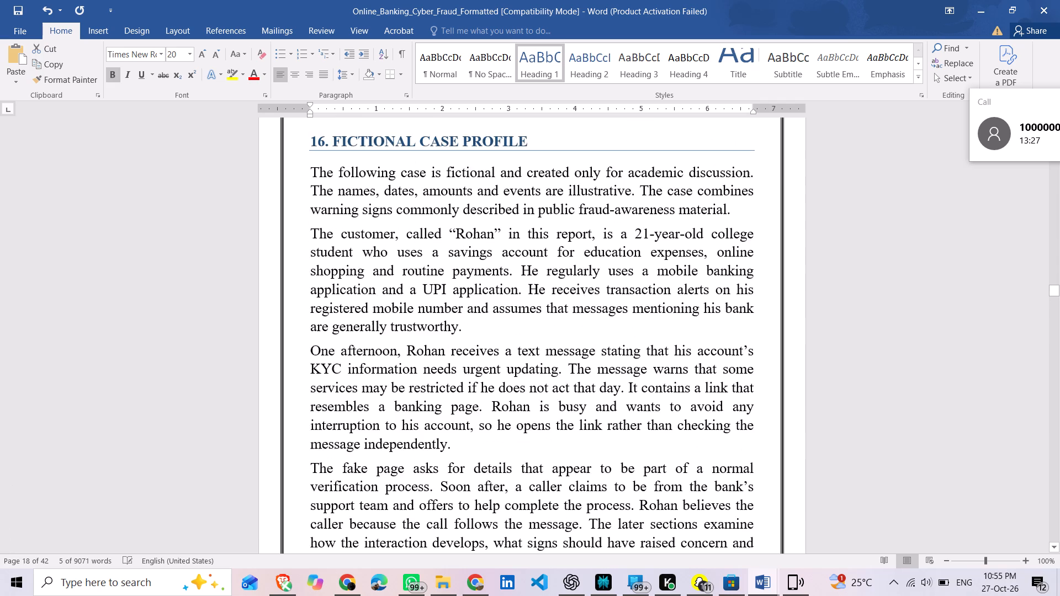
pyautogui.scroll(2, 489, 241)
pyautogui.moveTo(536, 316); pyautogui.dragTo(298, 331)
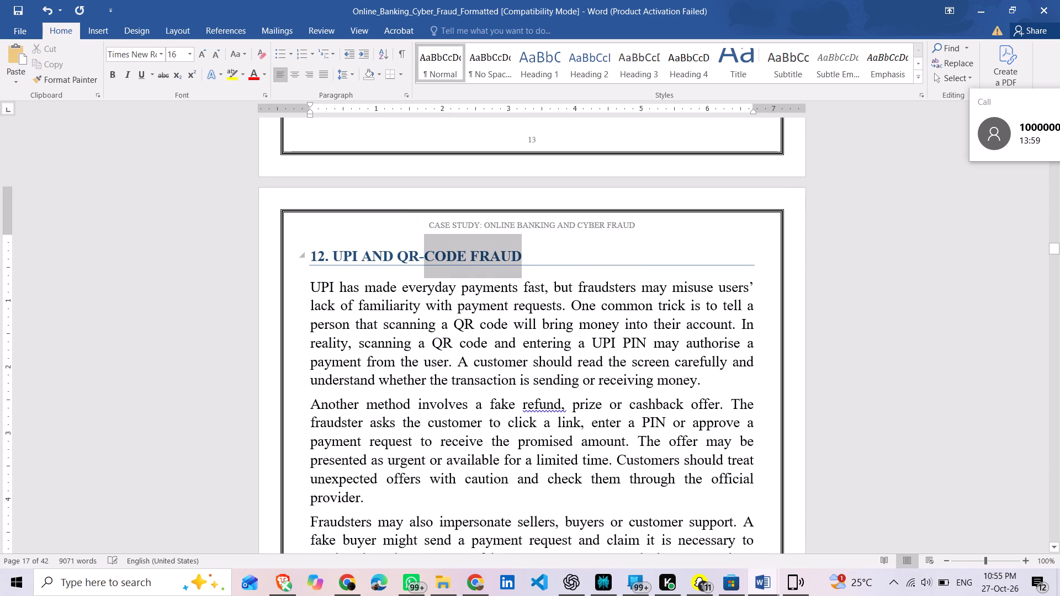
# Increase the font size of the section 12 heading, UPI and QR-Code Fraud, to 20 pt.
pyautogui.moveTo(400, 263); pyautogui.dragTo(309, 268)
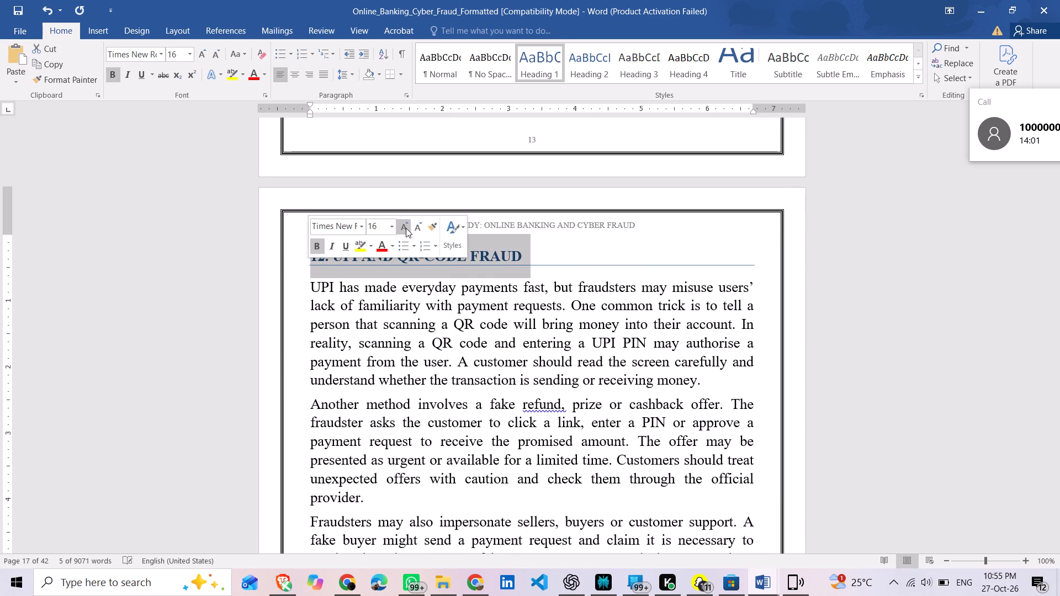
pyautogui.click(406, 228)
pyautogui.click(406, 228)
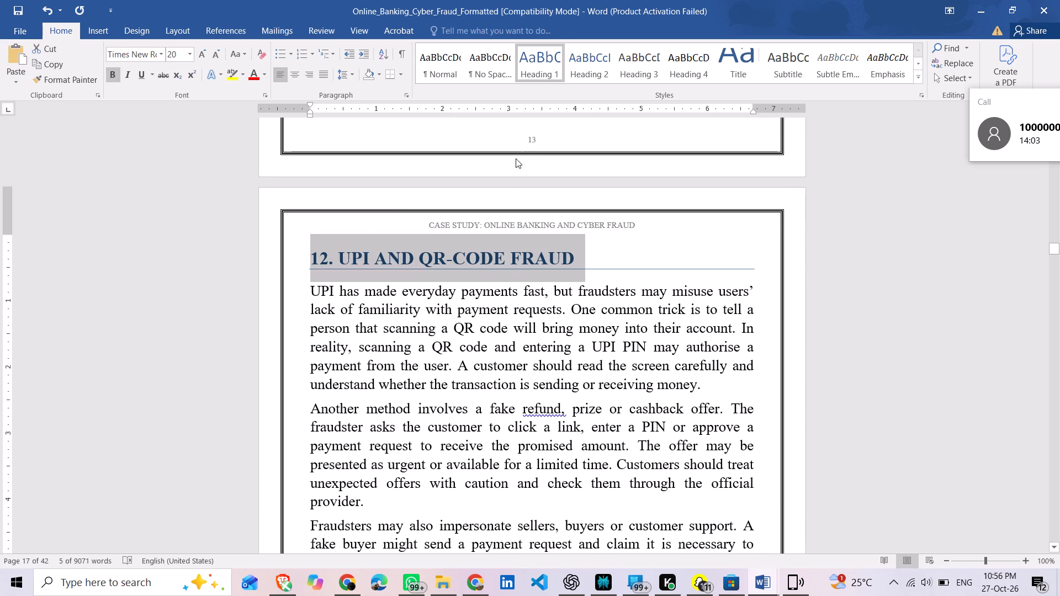
pyautogui.scroll(9, 515, 168)
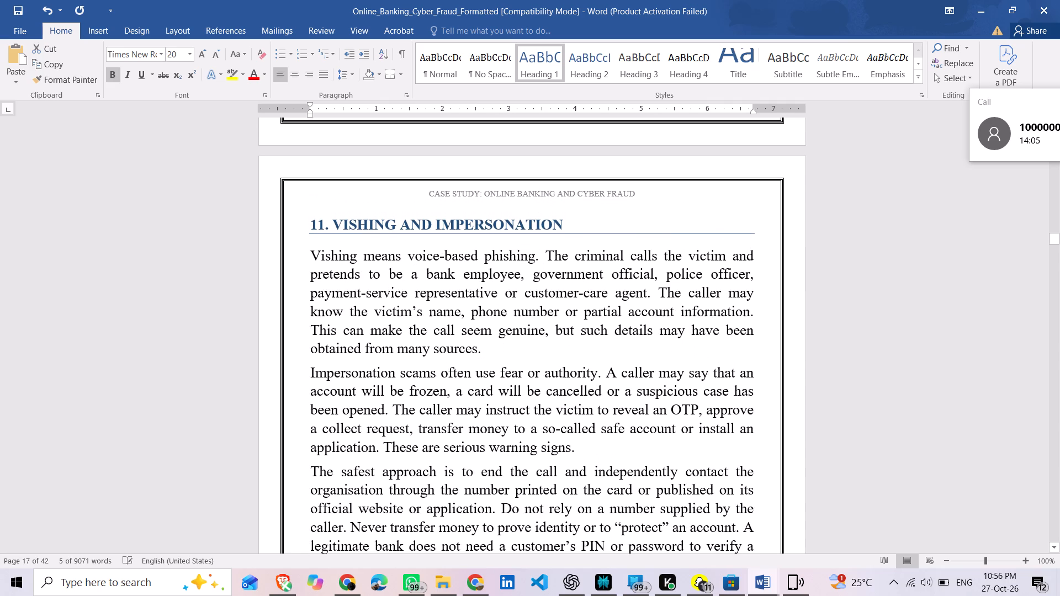
# Increase the font size of the section 11 heading, Vishing and Impersonation, to 20 pt.
pyautogui.moveTo(577, 226); pyautogui.dragTo(315, 241)
pyautogui.doubleClick(407, 203)
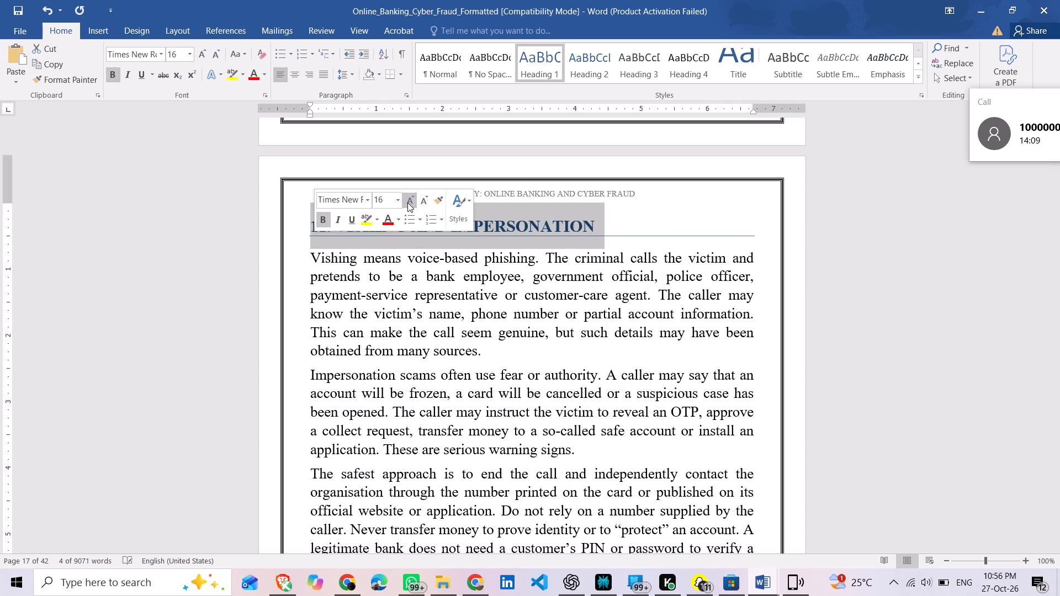
# Increase the font size of the section 10 heading, Phishing and Smishing, to 20 pt.
pyautogui.scroll(5, 500, 202)
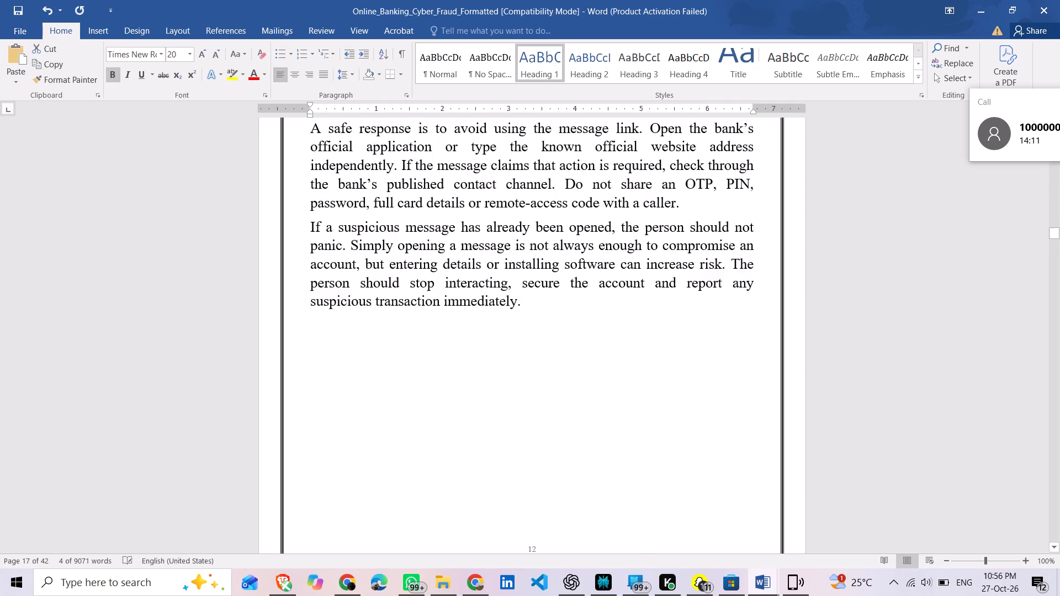
pyautogui.scroll(4, 500, 202)
pyautogui.moveTo(527, 204); pyautogui.dragTo(308, 223)
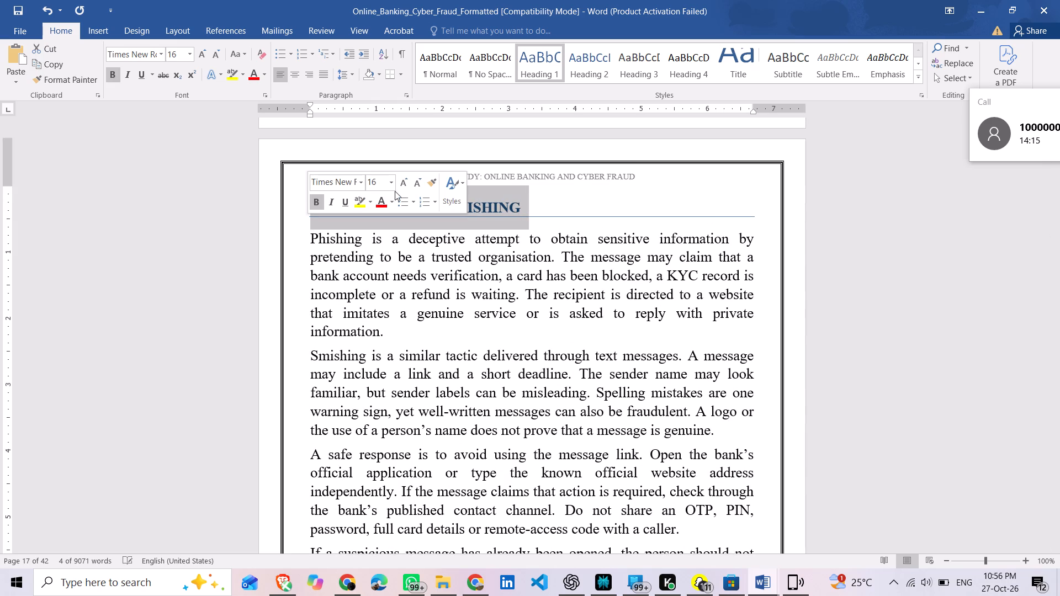
pyautogui.click(400, 188)
pyautogui.click(400, 188)
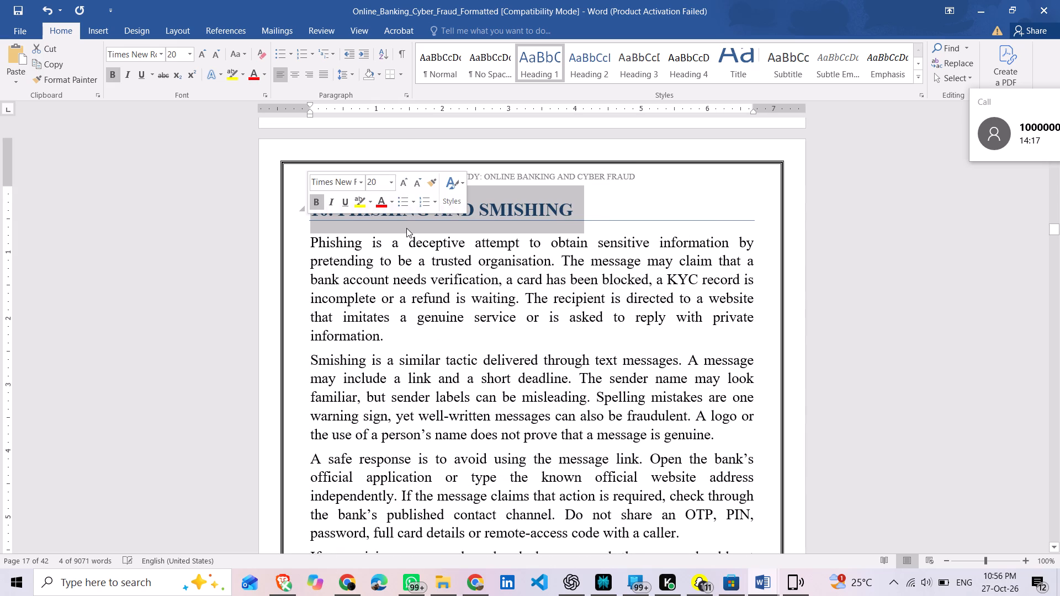
# Increase the font size of the section 9 heading, Types of Cyber Fraud, to 20 pt.
pyautogui.scroll(5, 406, 228)
pyautogui.scroll(-1, 406, 228)
pyautogui.scroll(9, 406, 228)
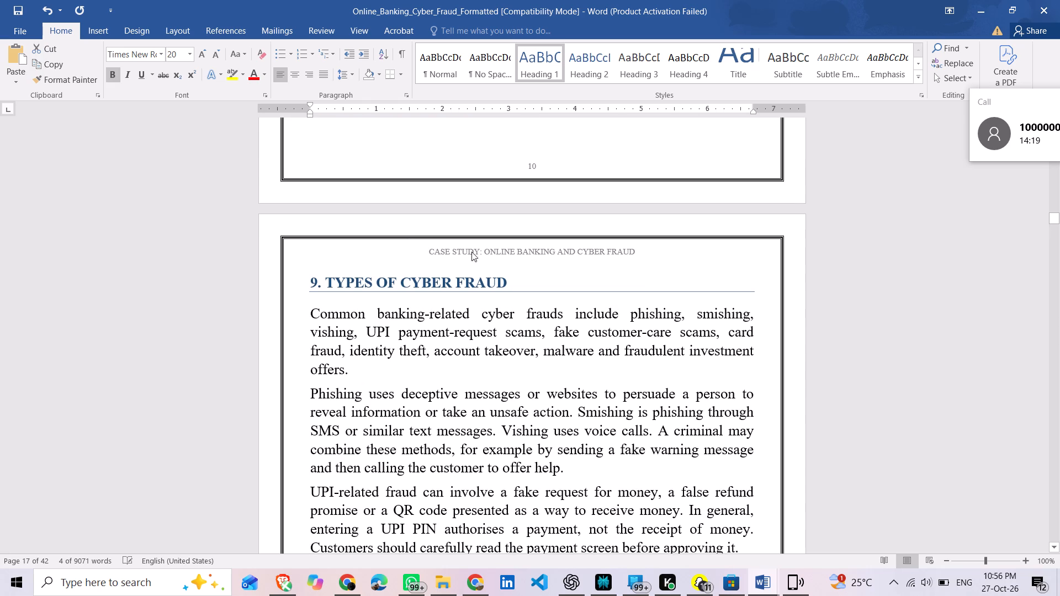
pyautogui.moveTo(539, 281); pyautogui.dragTo(316, 286)
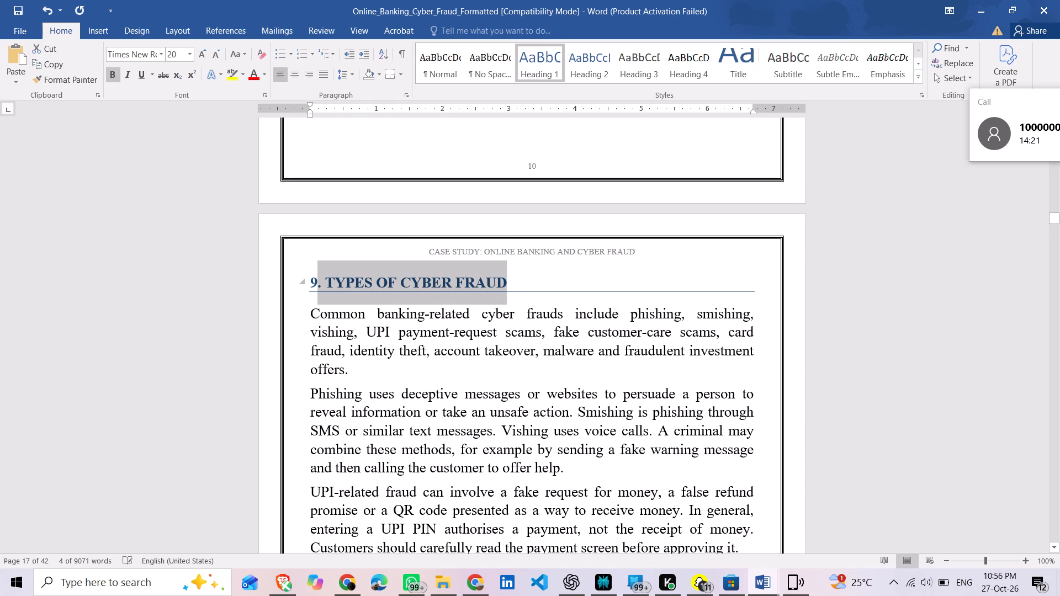
pyautogui.moveTo(316, 286); pyautogui.dragTo(310, 285)
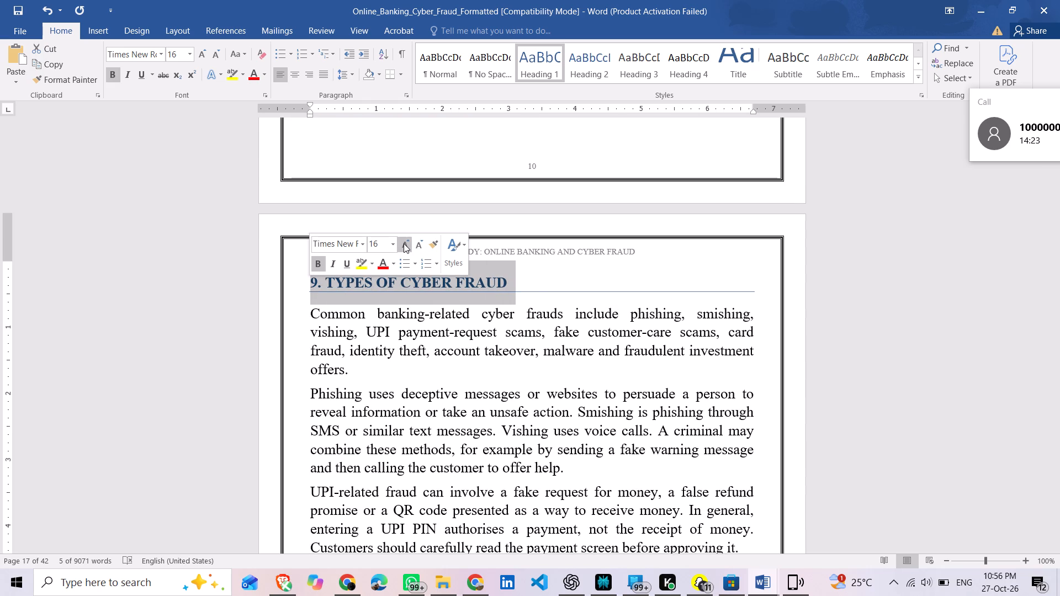
pyautogui.doubleClick(404, 243)
# Check the section headings from section 8 through the Conclusion on the last page, and return to the cover page.
pyautogui.scroll(4, 425, 199)
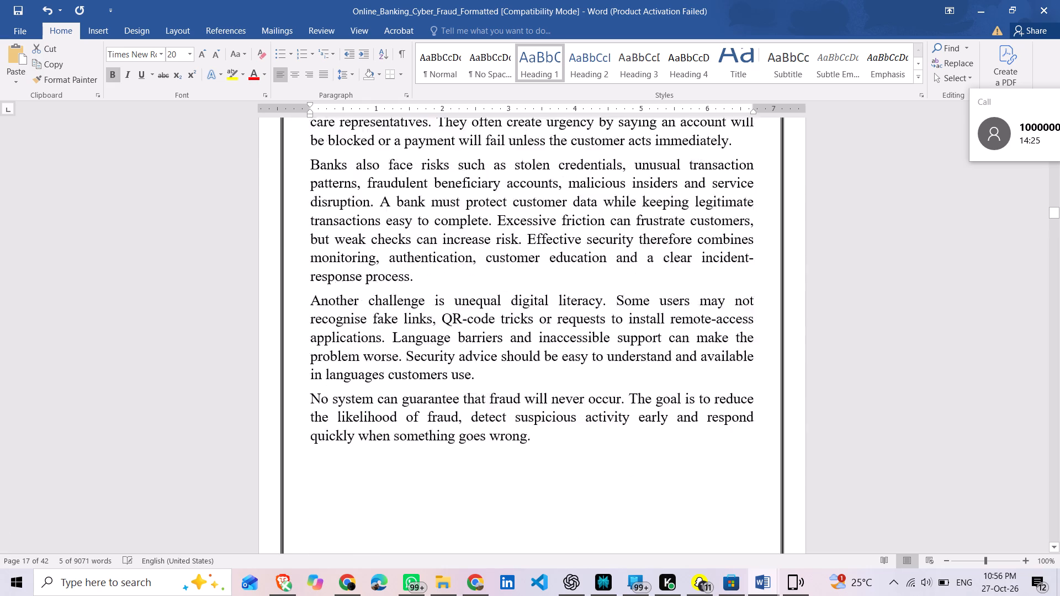
pyautogui.scroll(4, 425, 199)
pyautogui.click(575, 270)
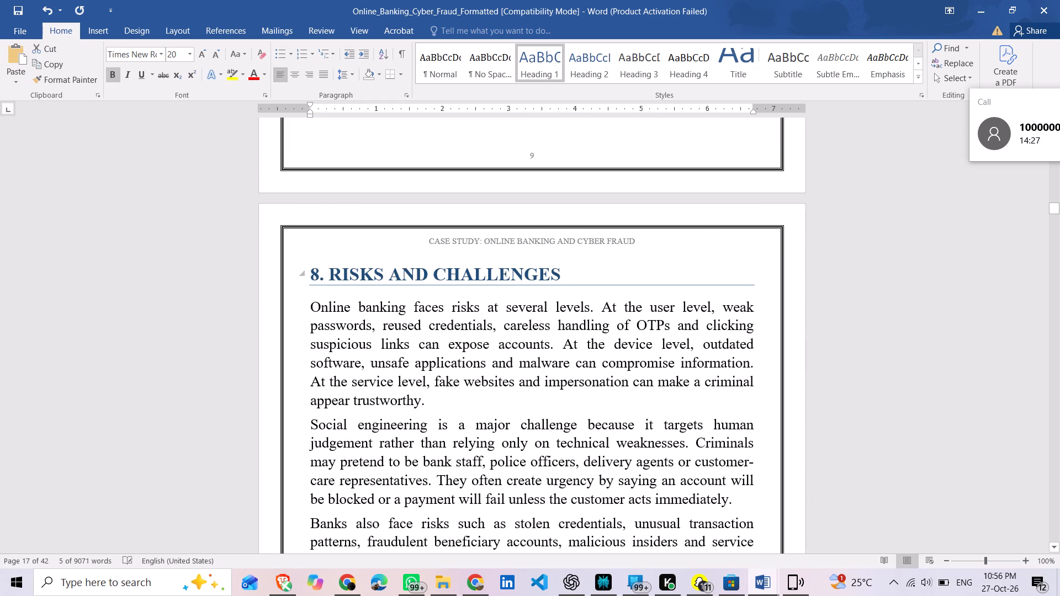
pyautogui.click(542, 281)
pyautogui.scroll(1, 542, 281)
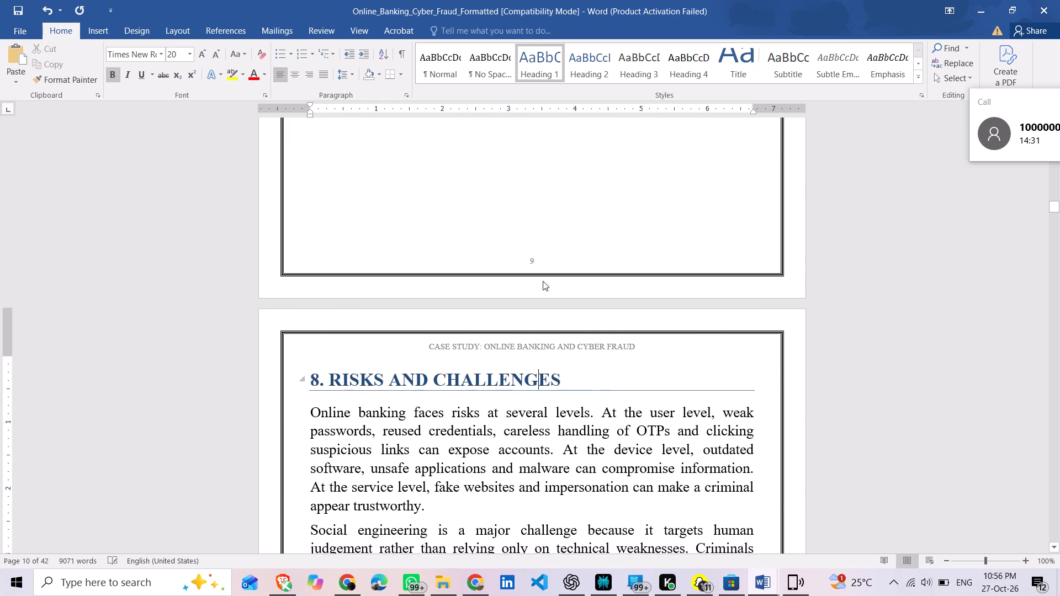
pyautogui.scroll(-13, 543, 281)
pyautogui.scroll(-13, 543, 281)
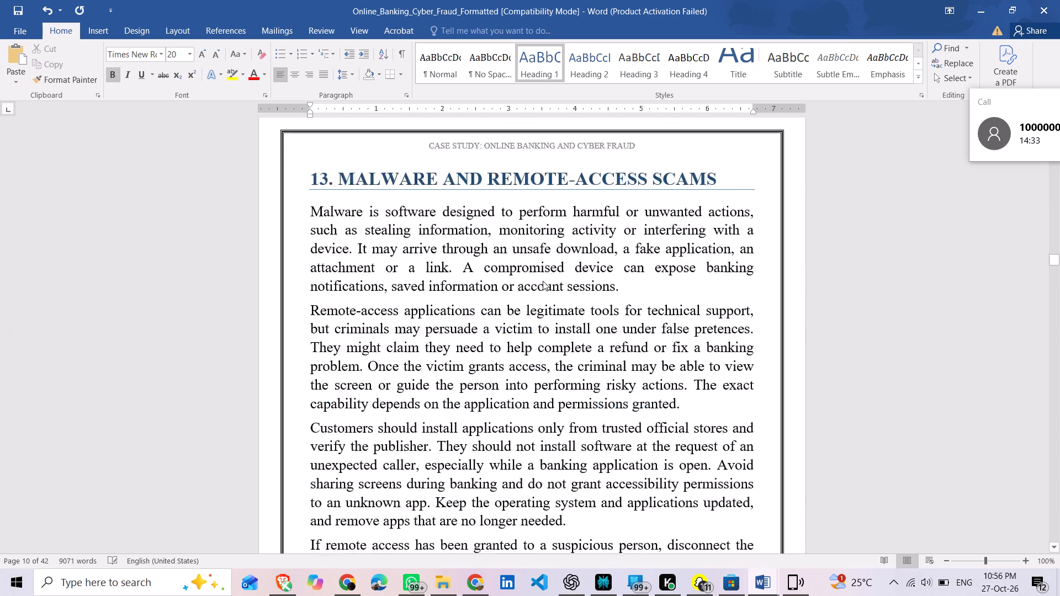
pyautogui.scroll(-15, 543, 281)
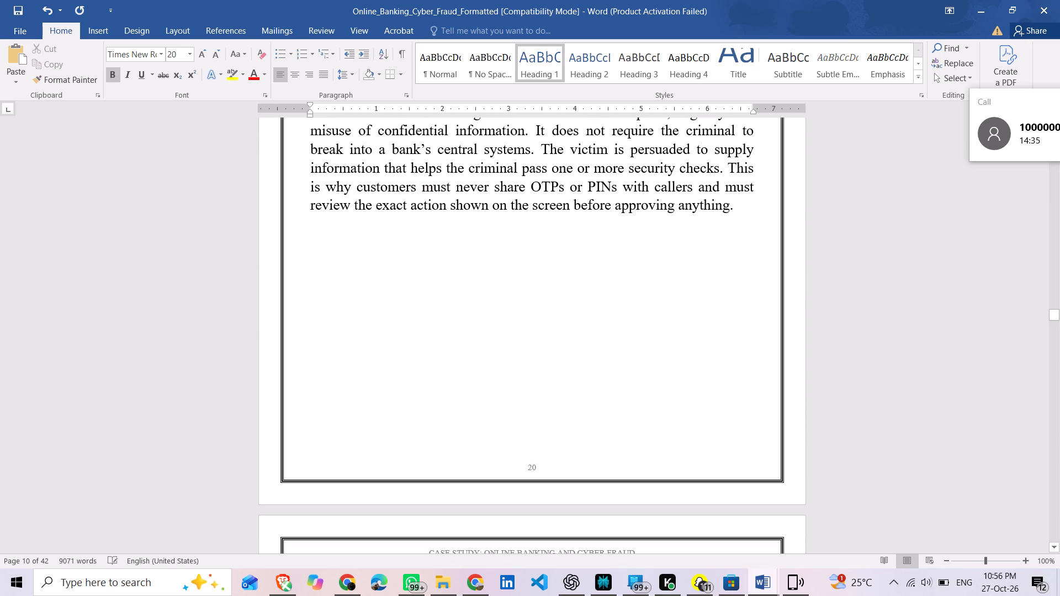
pyautogui.moveTo(1051, 315); pyautogui.dragTo(1059, 400)
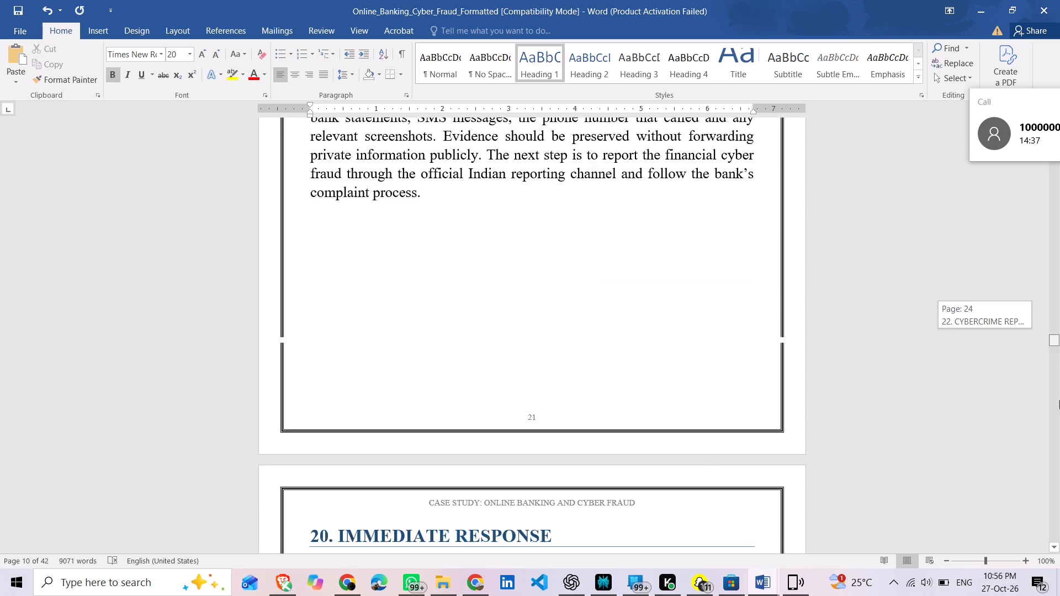
pyautogui.moveTo(1059, 400); pyautogui.dragTo(1059, 595)
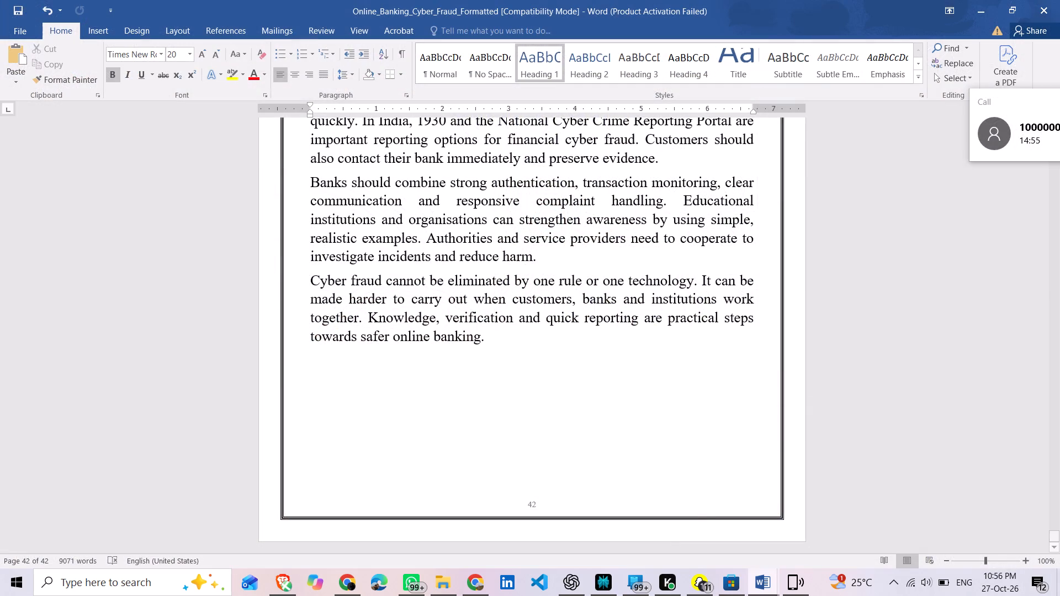
pyautogui.scroll(-4, 671, 275)
pyautogui.scroll(4, 571, 283)
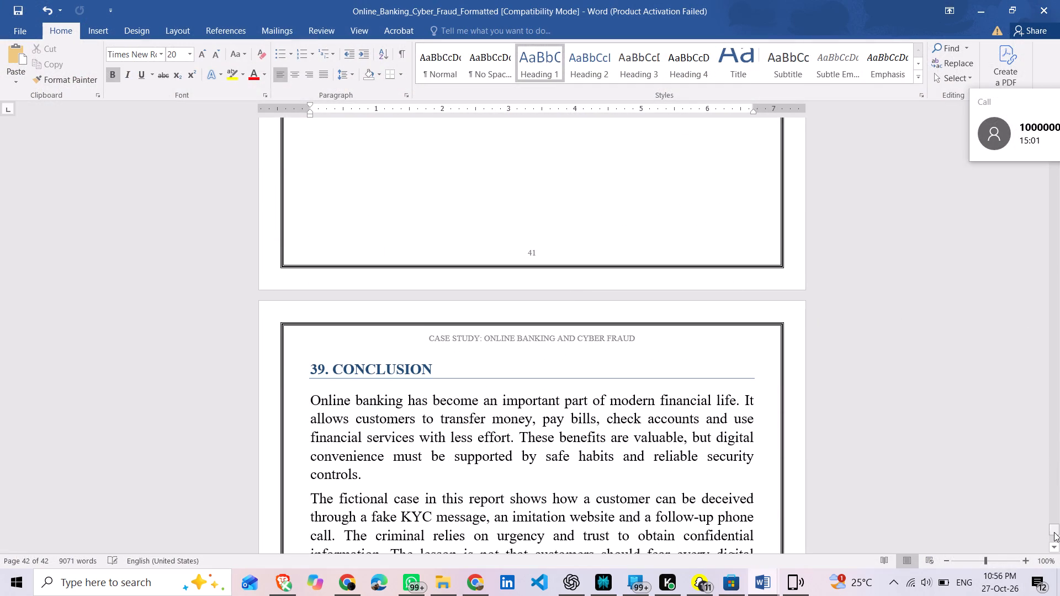
pyautogui.moveTo(1055, 525); pyautogui.dragTo(1036, 107)
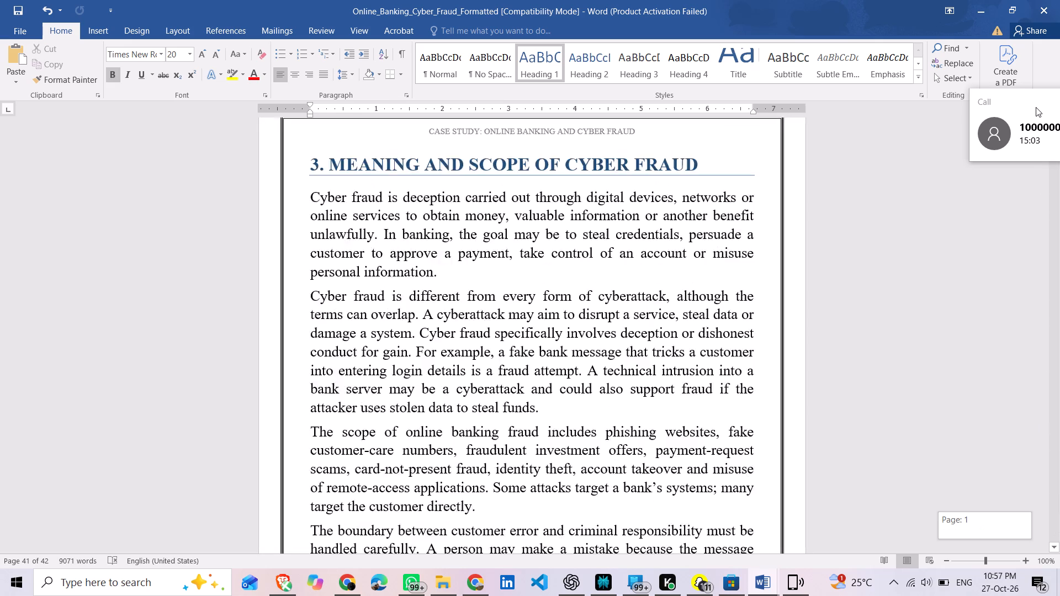
pyautogui.moveTo(1036, 107); pyautogui.dragTo(1033, 79)
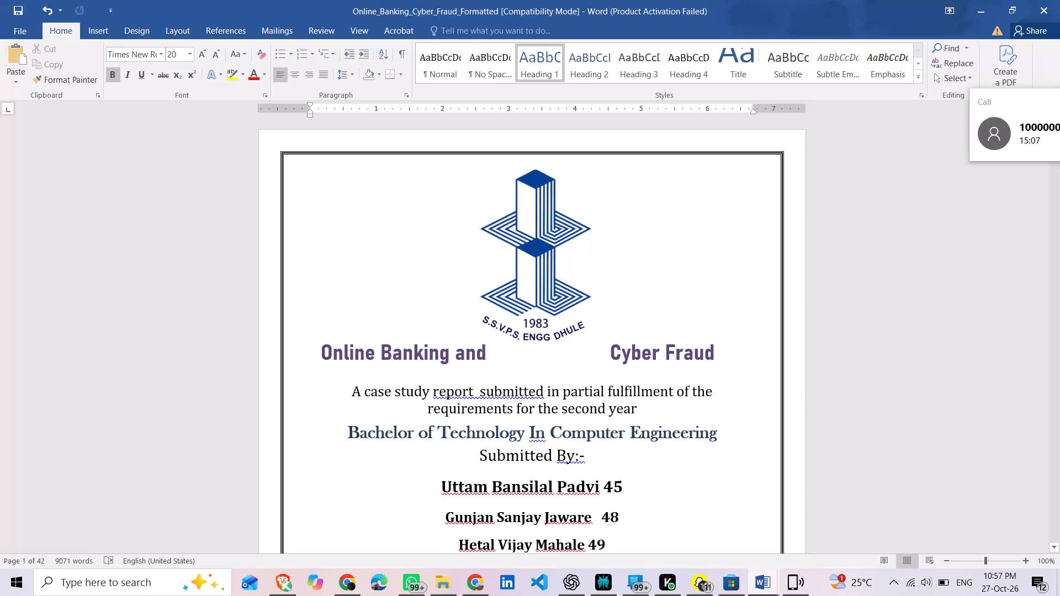
# Insert two blank lines above the cover title, Online Banking and Cyber Fraud, to move it below the college logo.
pyautogui.click(451, 323)
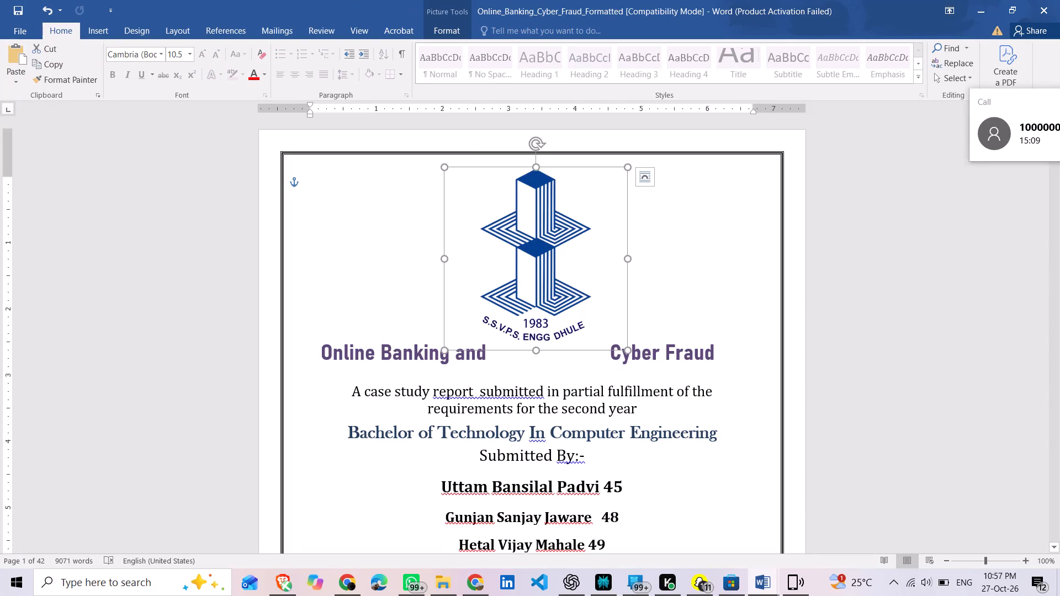
pyautogui.click(409, 325)
pyautogui.press('Return')
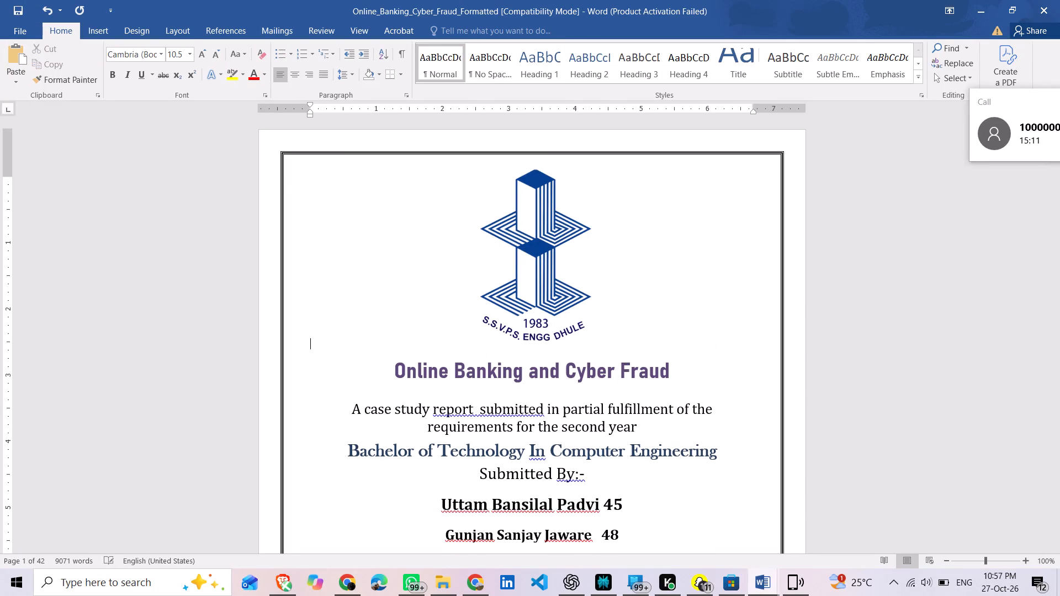
pyautogui.press('Return')
# Delete the entire Lessons Learned row, number 36, from the table of contents.
pyautogui.scroll(-5, 409, 325)
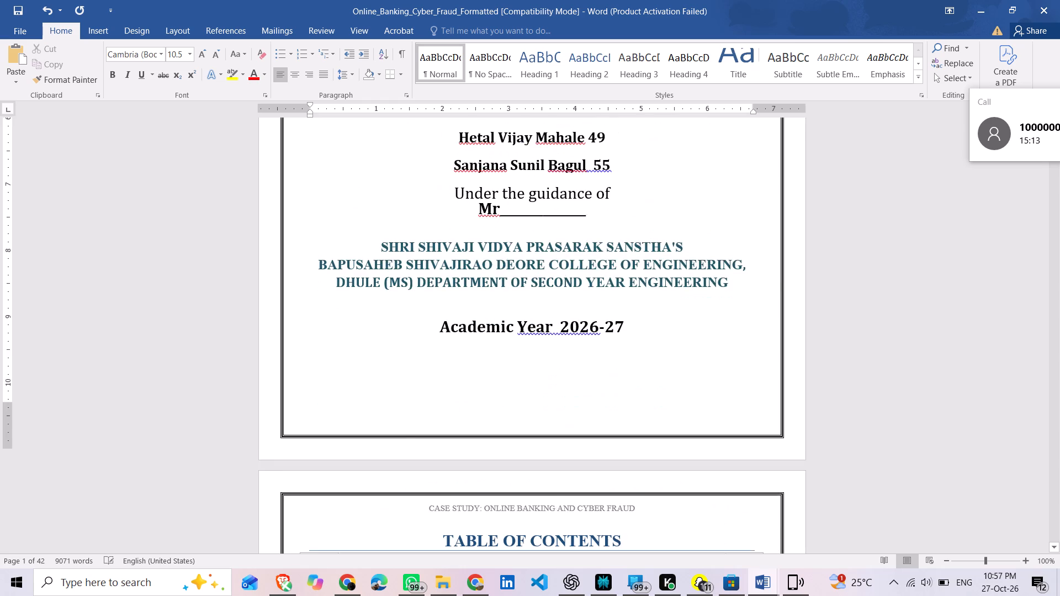
pyautogui.scroll(-6, 409, 325)
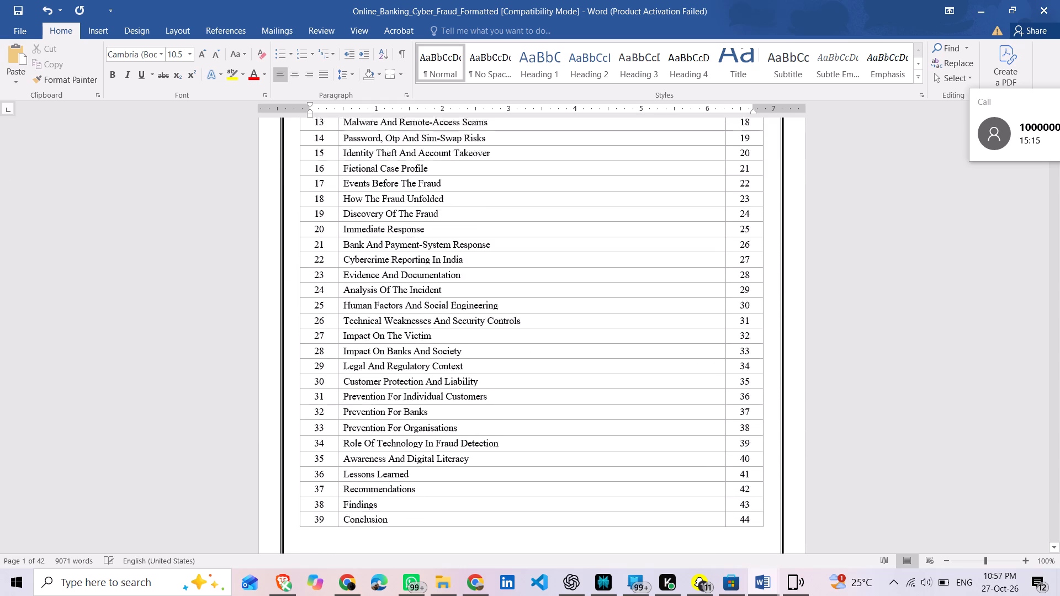
pyautogui.scroll(-2, 409, 325)
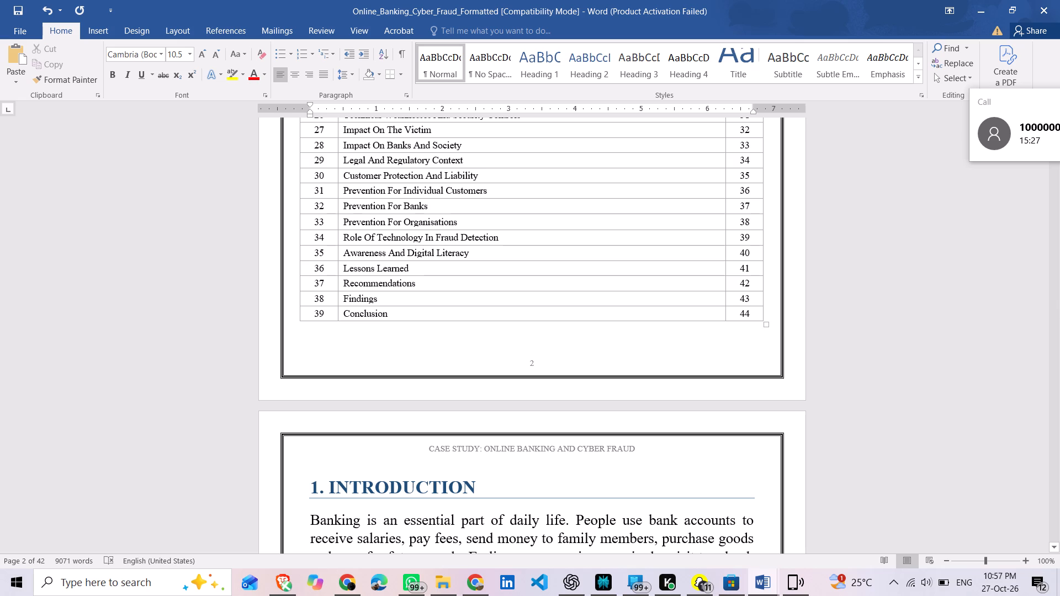
pyautogui.rightClick(368, 267)
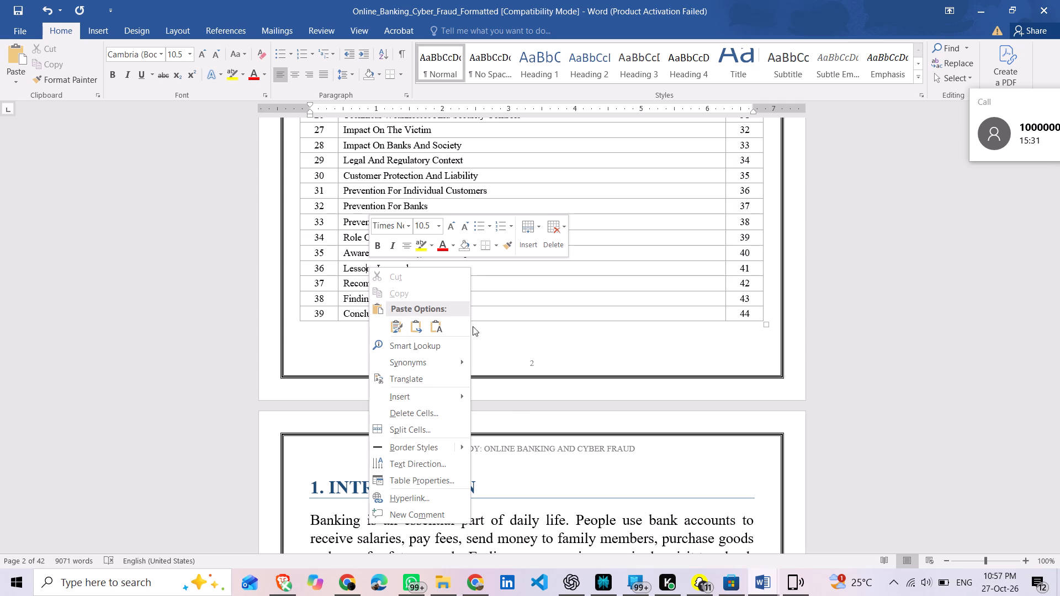
pyautogui.click(434, 412)
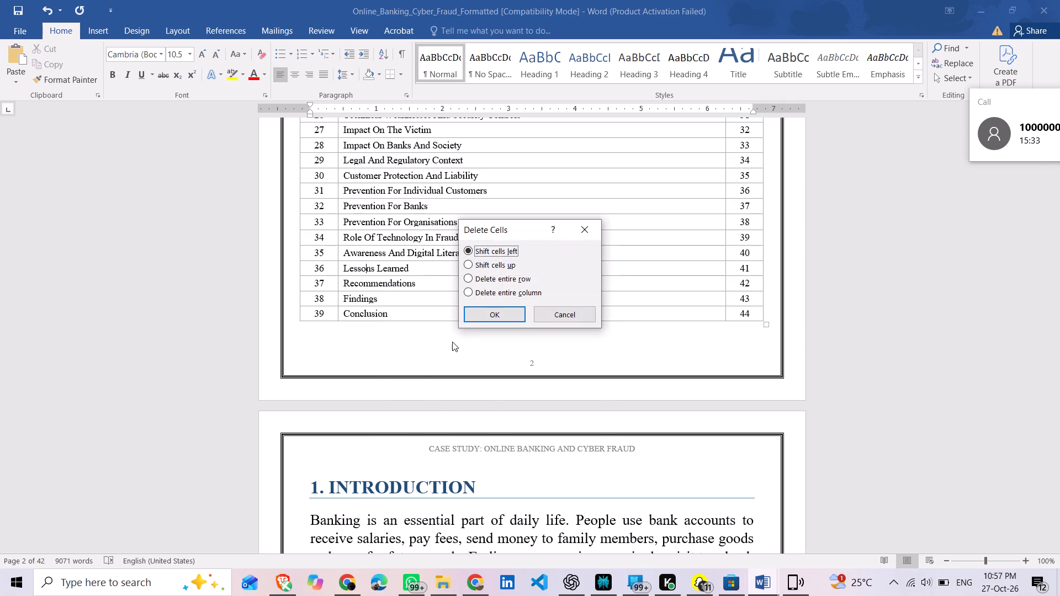
pyautogui.click(489, 274)
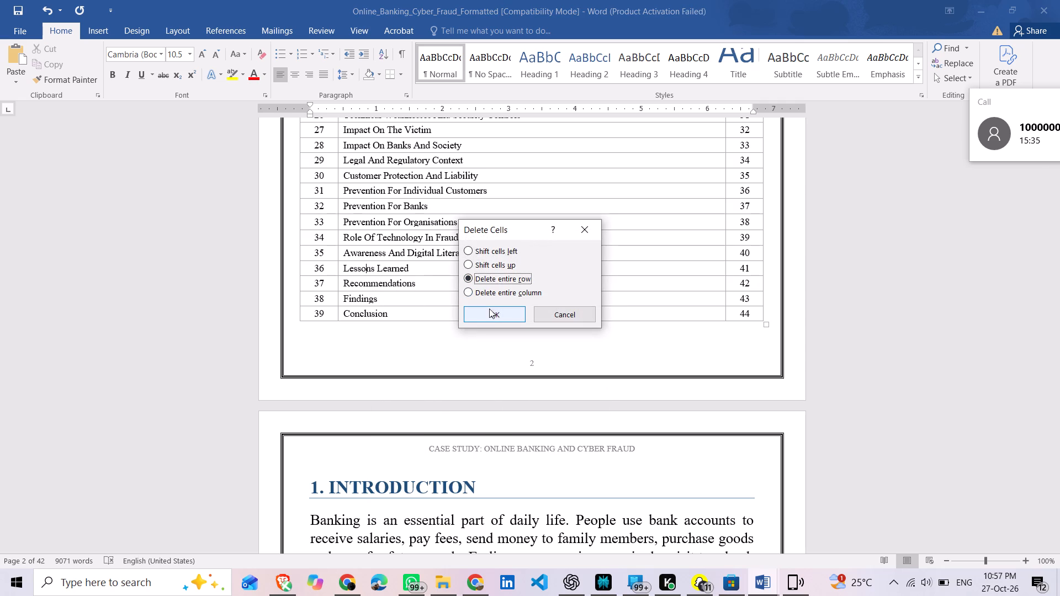
pyautogui.click(489, 312)
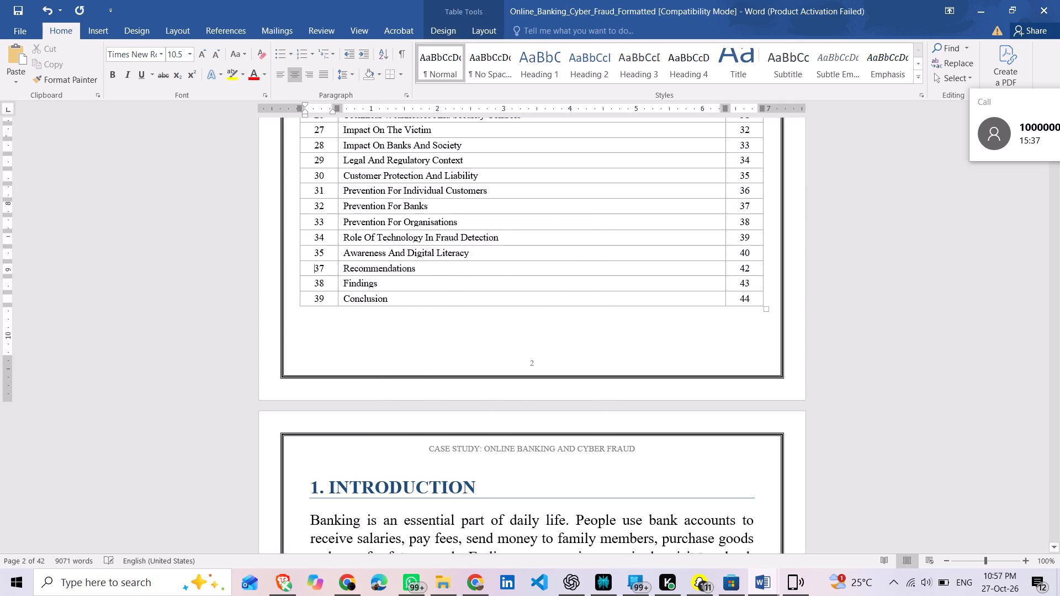
# Delete the entire Recommendations row, number 37, from the table of contents.
pyautogui.rightClick(422, 270)
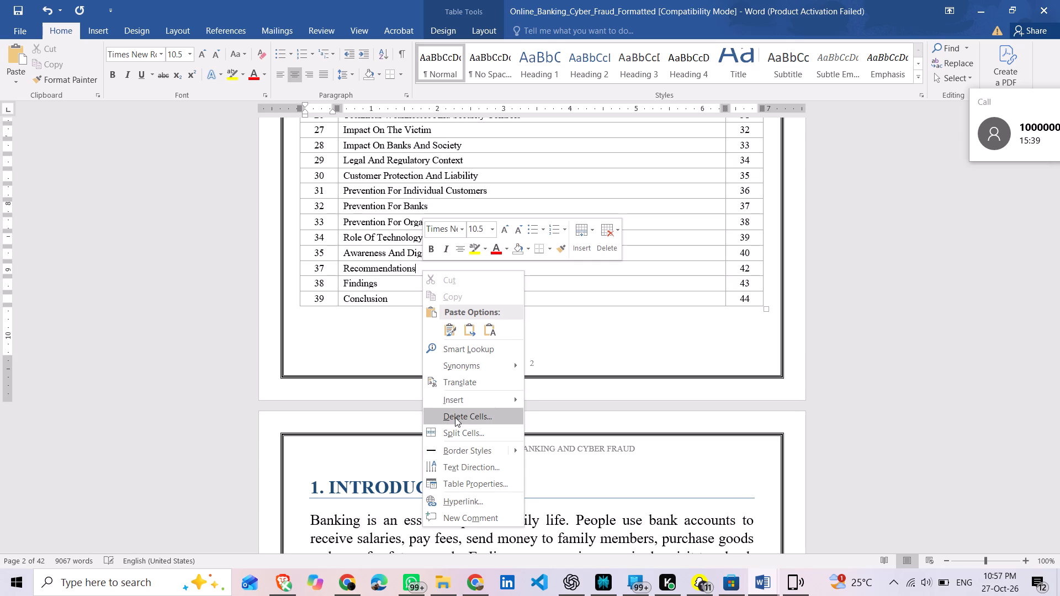
pyautogui.click(455, 417)
pyautogui.click(504, 276)
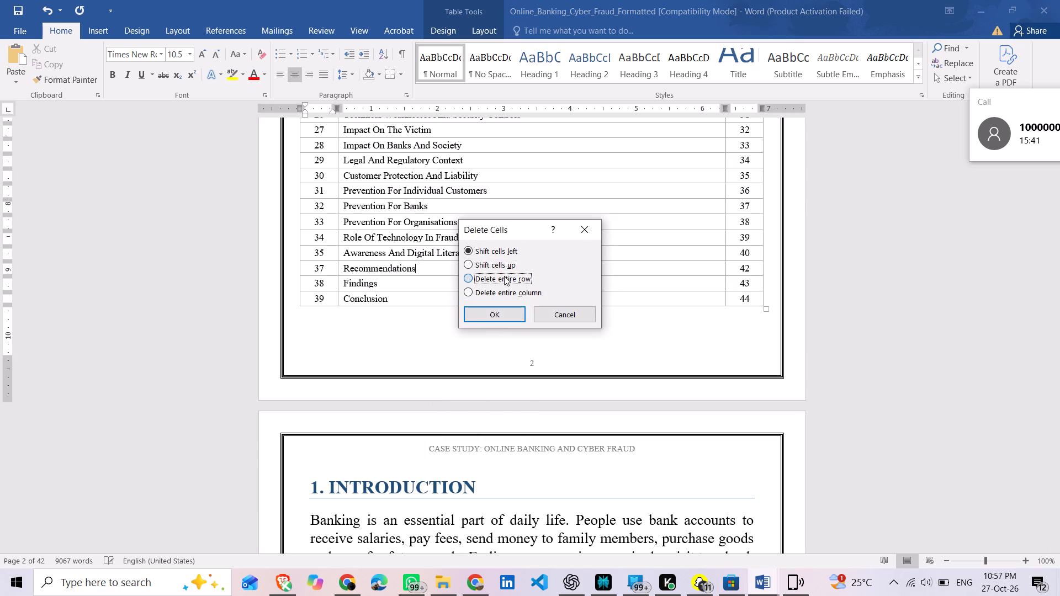
pyautogui.click(497, 311)
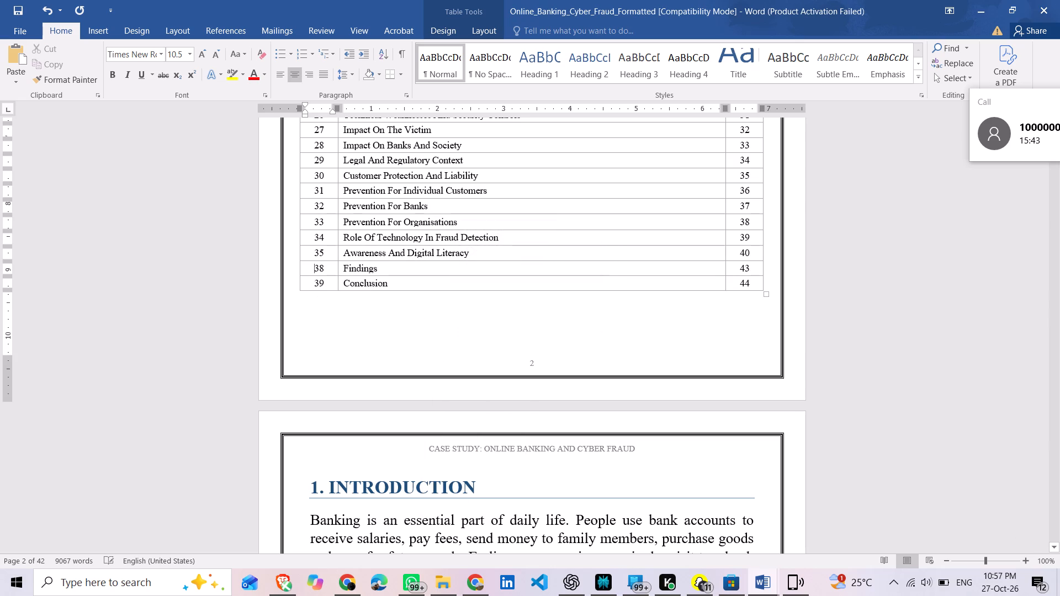
# Delete the entire Findings row, number 38, from the table of contents.
pyautogui.rightClick(441, 270)
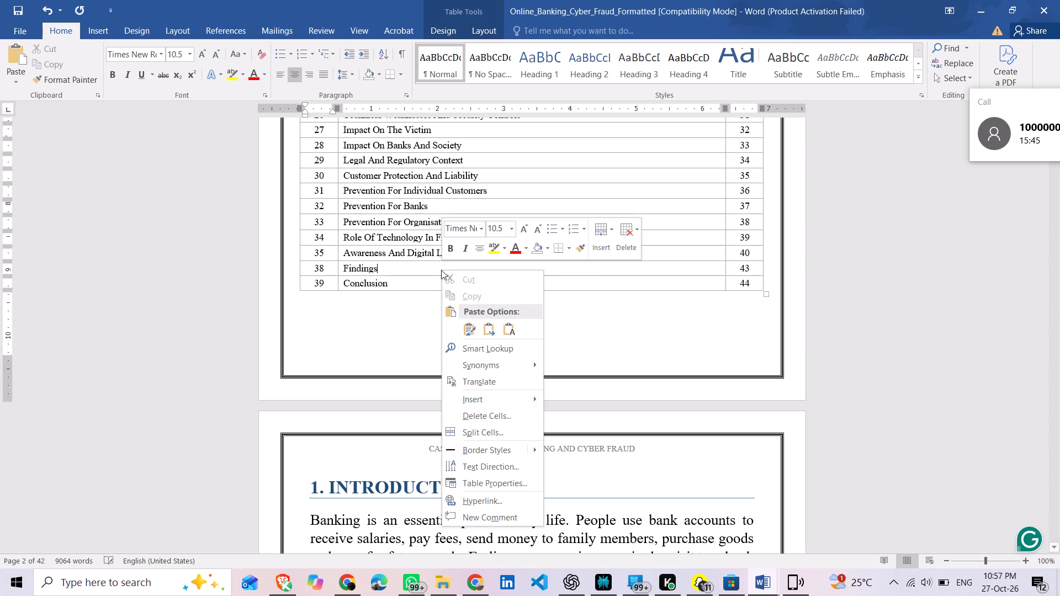
pyautogui.click(483, 412)
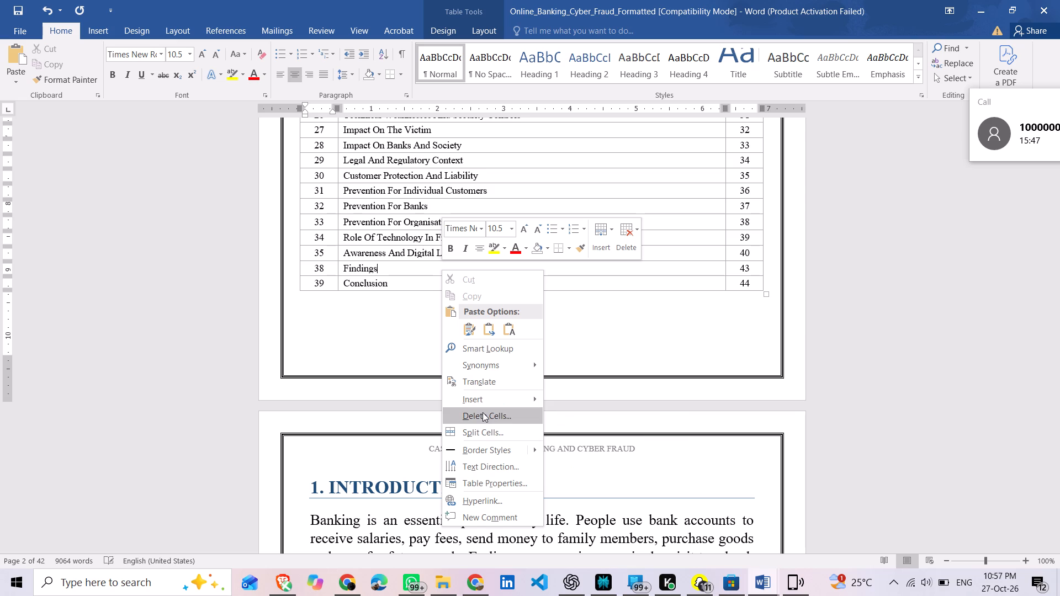
pyautogui.click(491, 279)
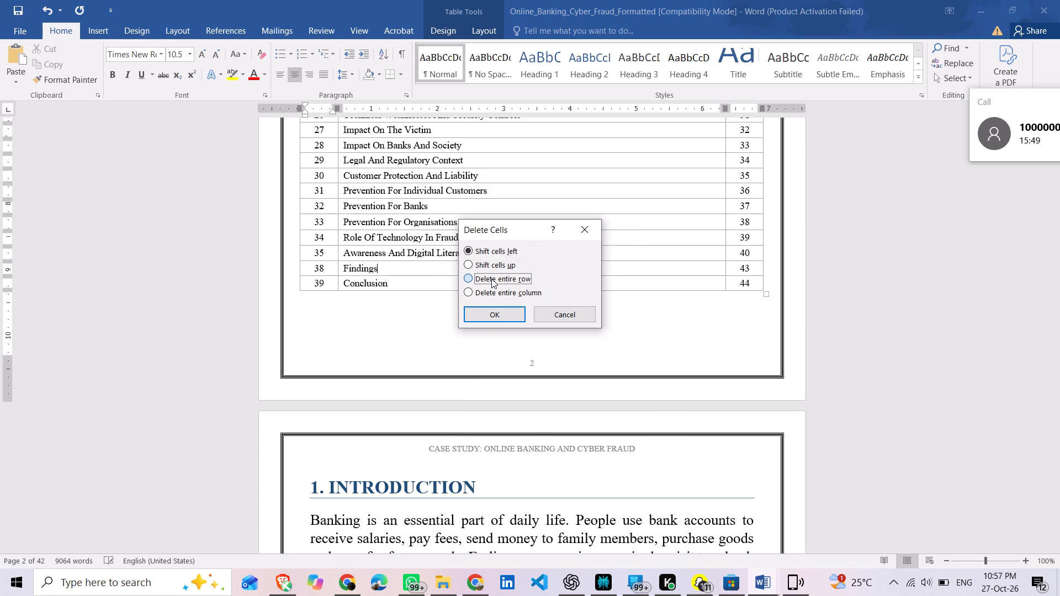
pyautogui.click(489, 310)
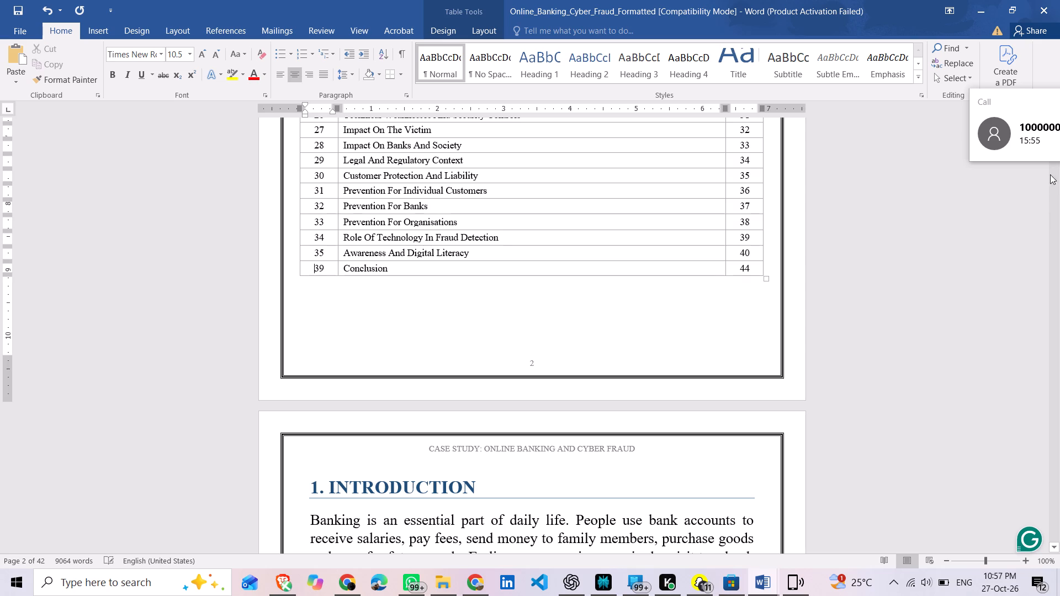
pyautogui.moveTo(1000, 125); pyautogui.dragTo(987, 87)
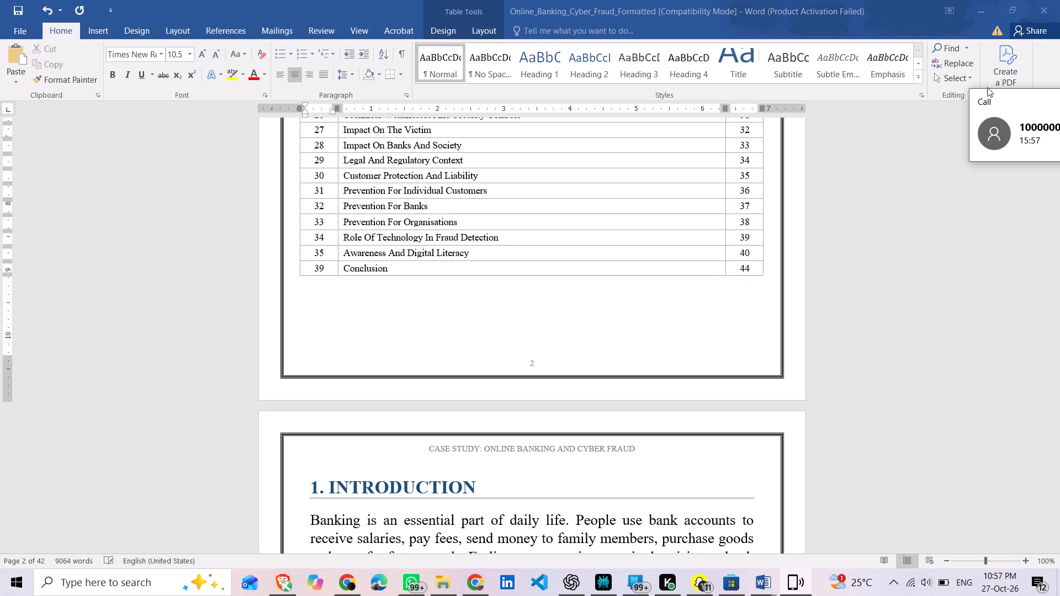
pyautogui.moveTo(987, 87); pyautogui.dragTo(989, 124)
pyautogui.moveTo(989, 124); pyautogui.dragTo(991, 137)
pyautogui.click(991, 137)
# Delete the full Lessons Learned, Recommendations and Findings sections, numbered 36 to 38, from the report body before the Conclusion.
pyautogui.scroll(-5, 967, 265)
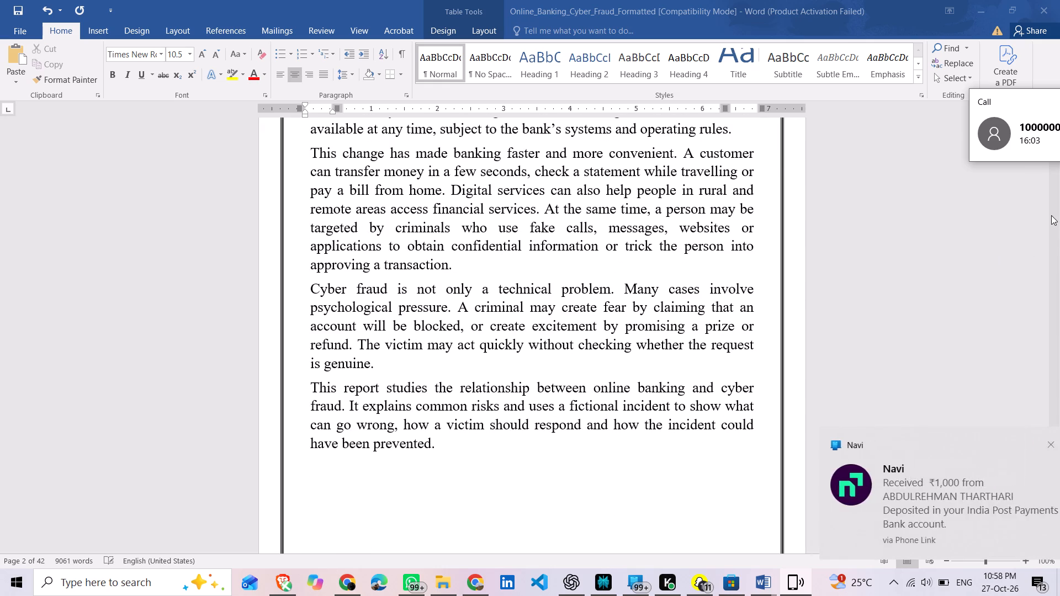
pyautogui.moveTo(1051, 215); pyautogui.dragTo(1059, 595)
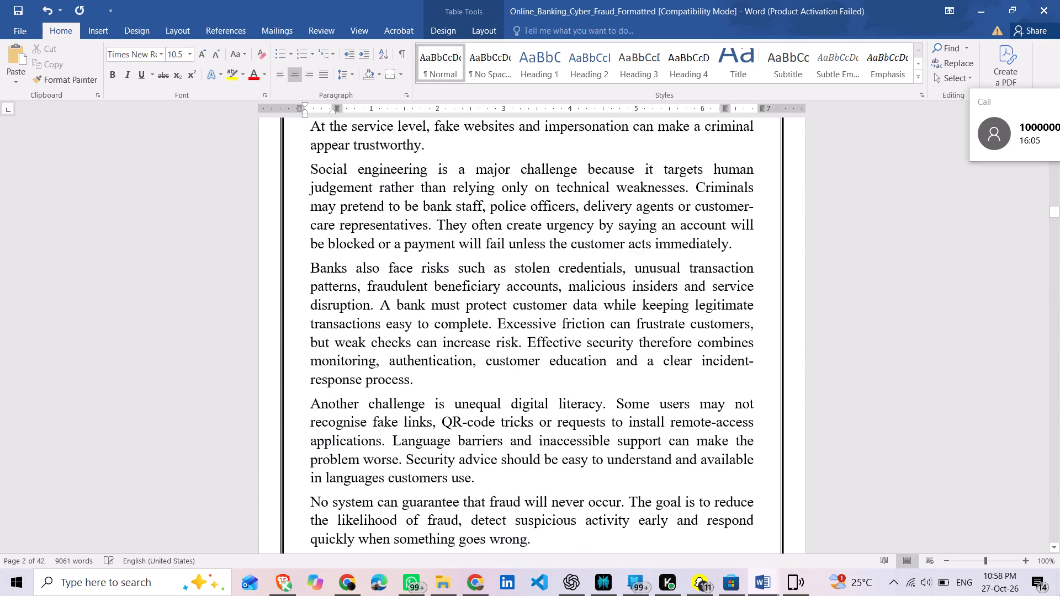
pyautogui.moveTo(1059, 595); pyautogui.dragTo(1059, 593)
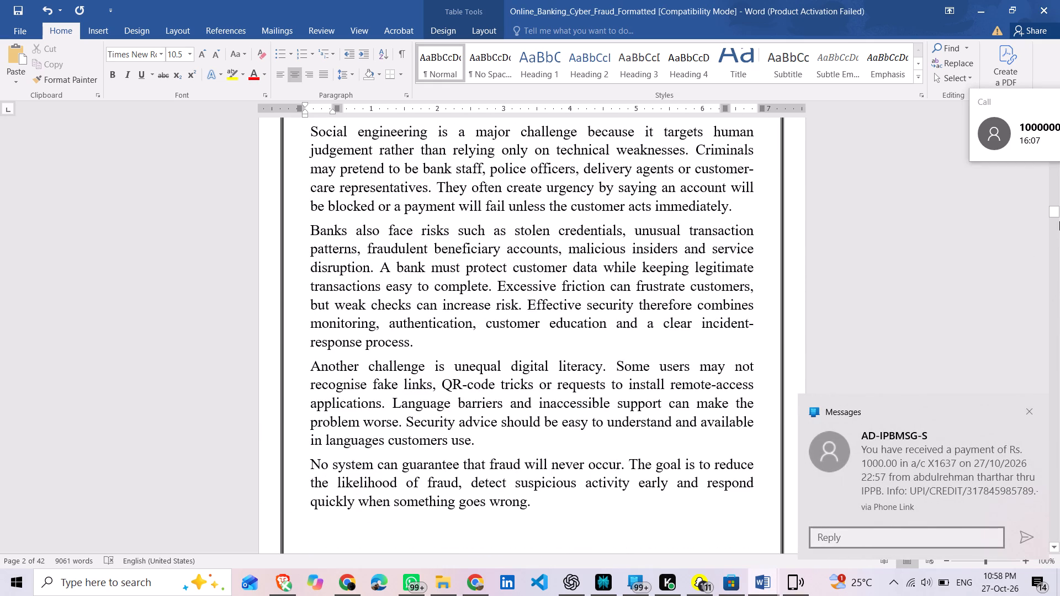
pyautogui.moveTo(1052, 216); pyautogui.dragTo(1059, 380)
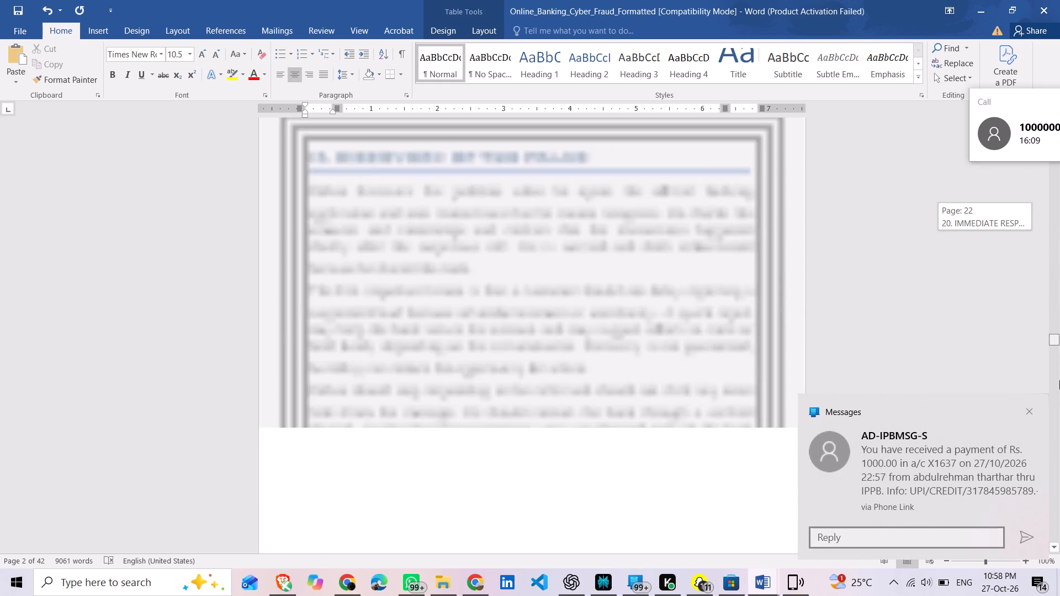
pyautogui.moveTo(1059, 380); pyautogui.dragTo(1059, 561)
pyautogui.scroll(7, 492, 338)
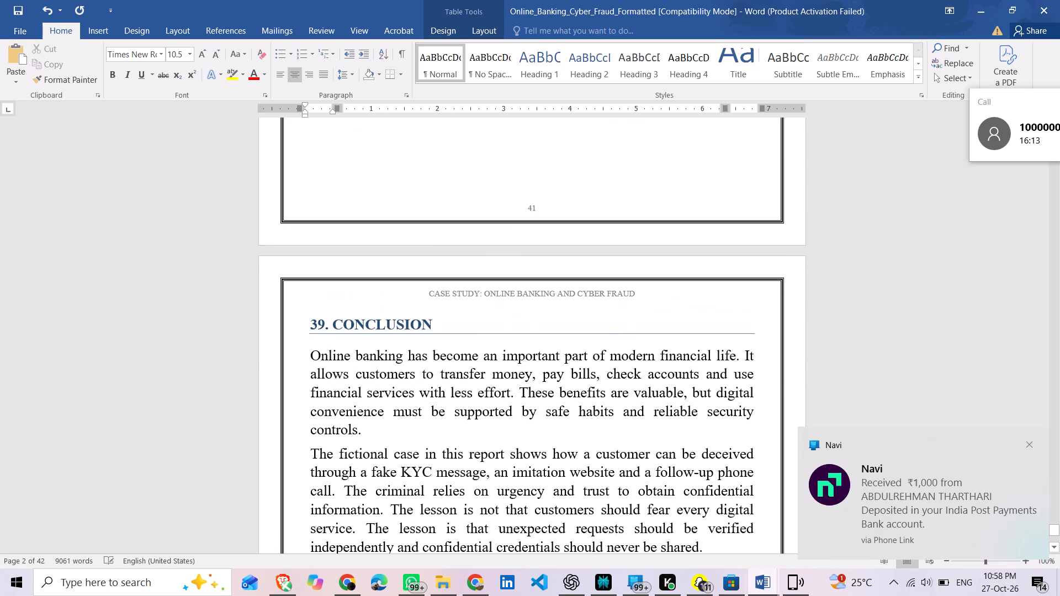
pyautogui.scroll(12, 492, 338)
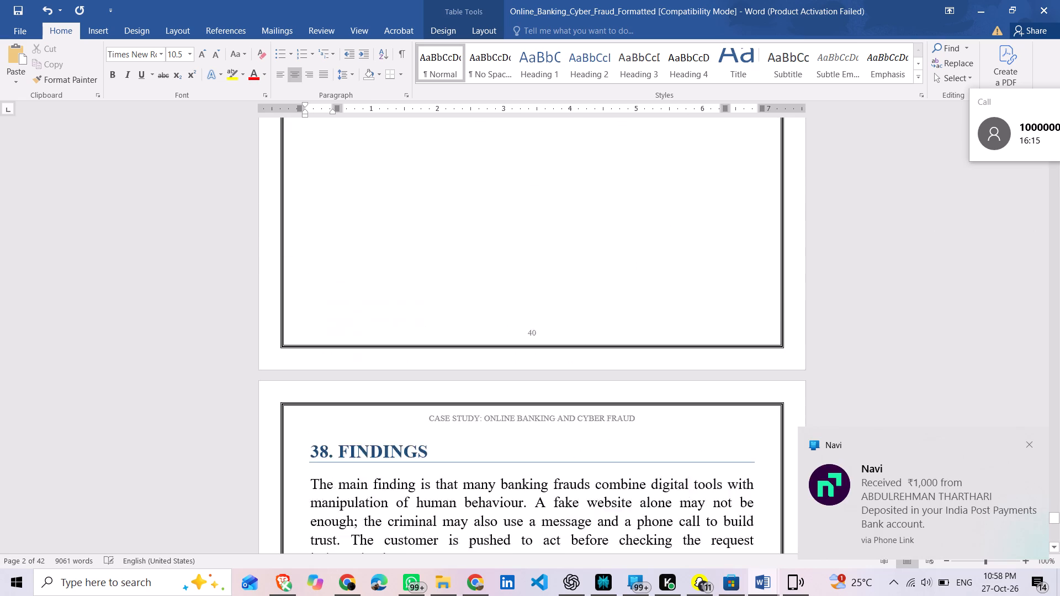
pyautogui.scroll(5, 492, 338)
pyautogui.scroll(-4, 492, 338)
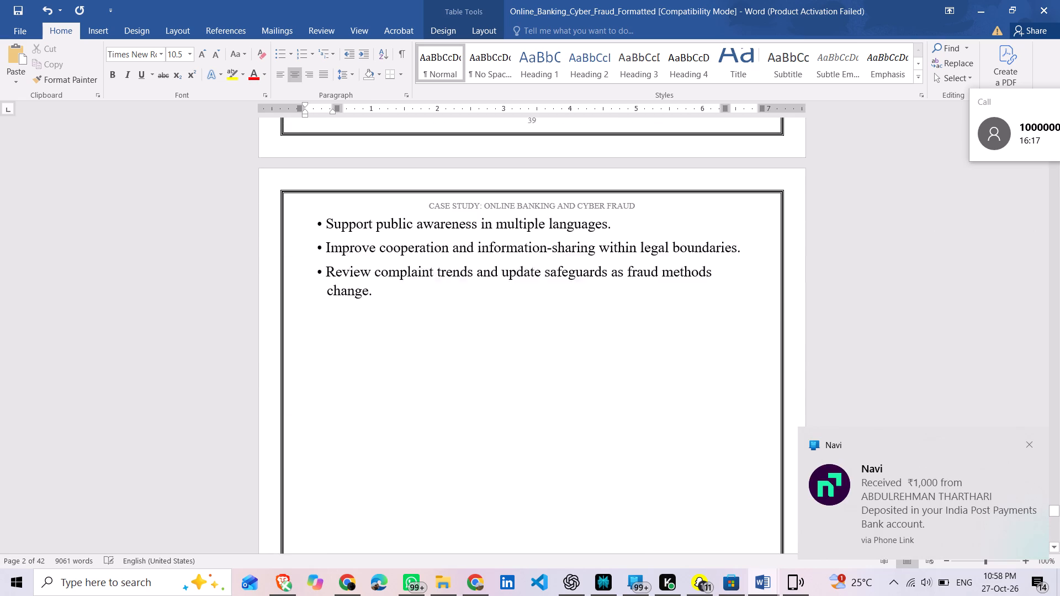
pyautogui.scroll(-7, 492, 338)
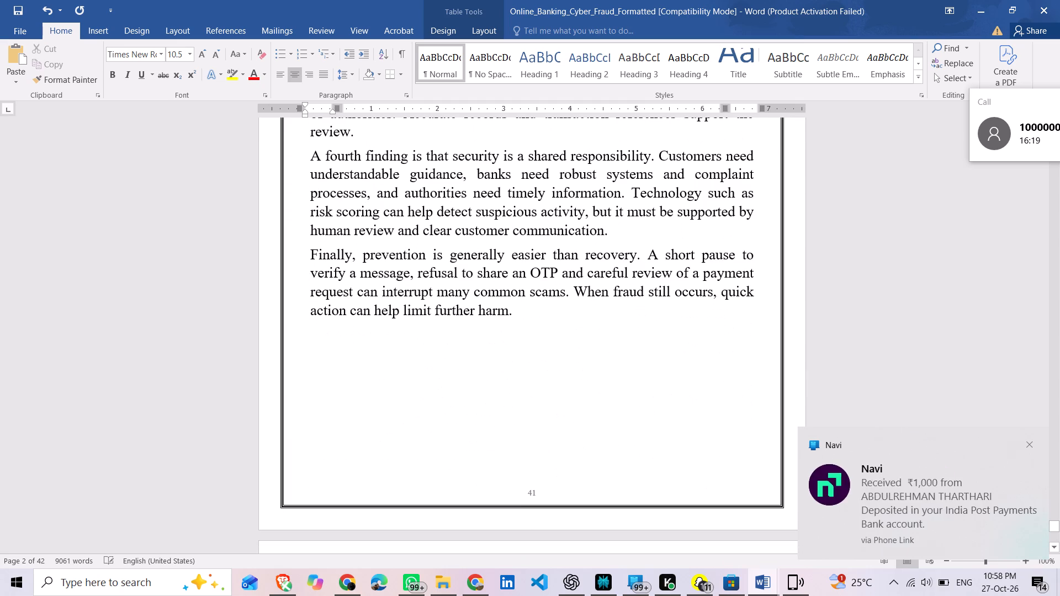
pyautogui.moveTo(527, 304); pyautogui.dragTo(371, 116)
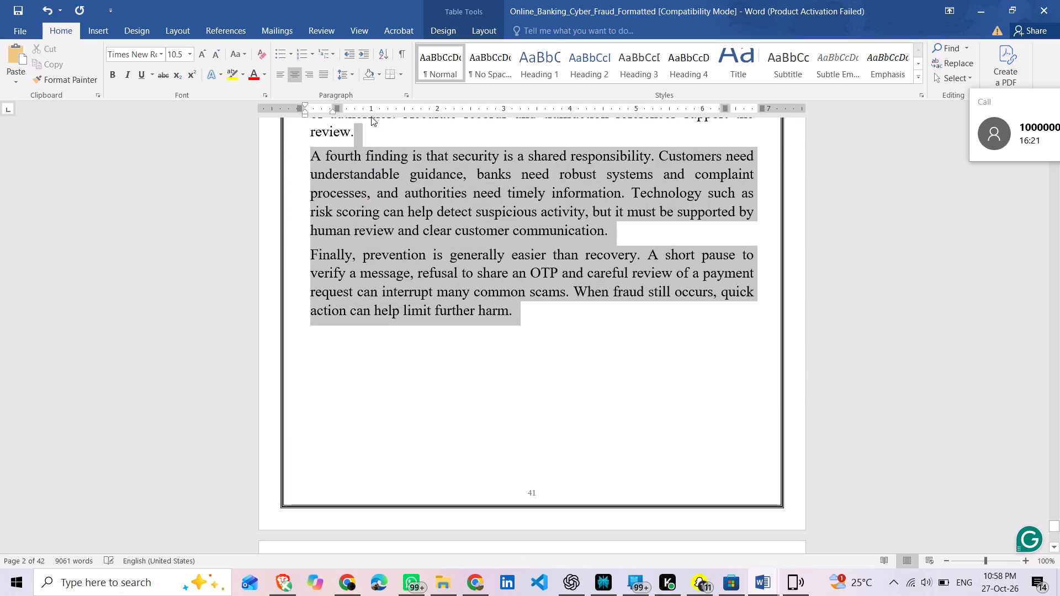
pyautogui.moveTo(371, 116); pyautogui.dragTo(368, 91)
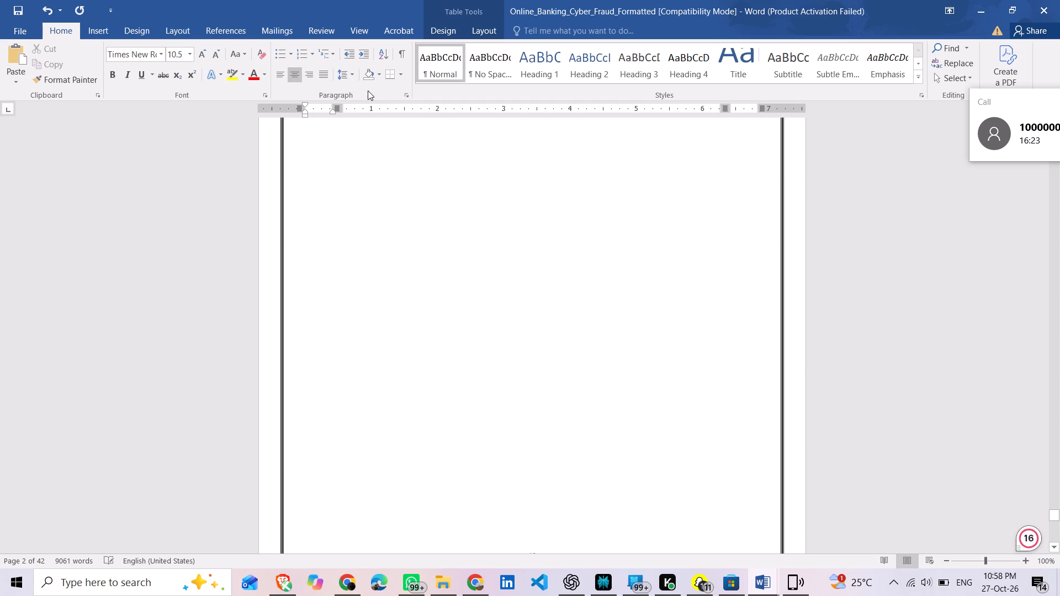
pyautogui.moveTo(368, 91); pyautogui.dragTo(344, 84)
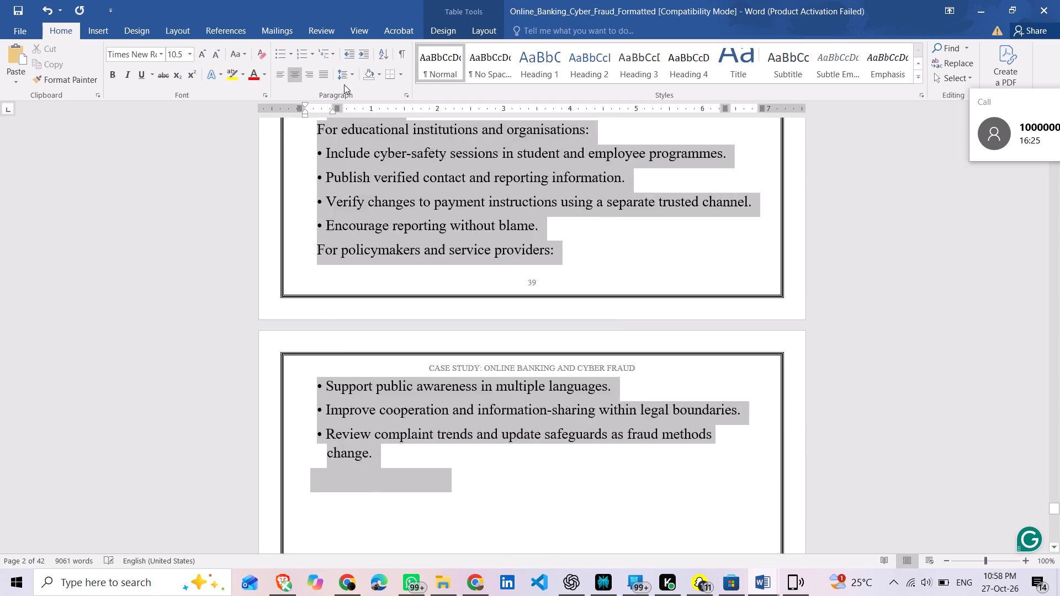
pyautogui.moveTo(344, 84); pyautogui.dragTo(344, 97)
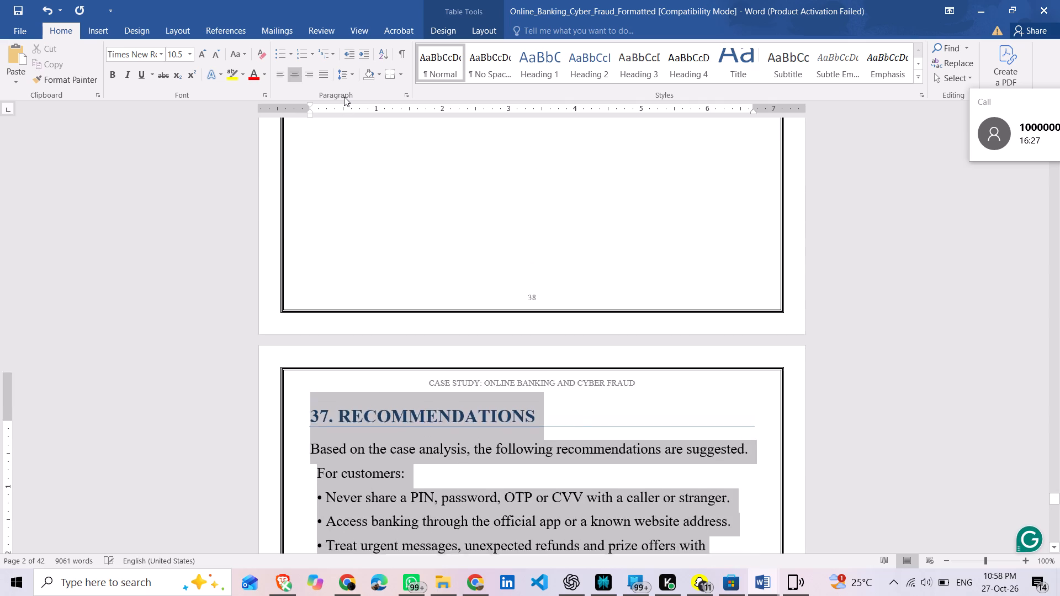
pyautogui.moveTo(344, 97); pyautogui.dragTo(364, 267)
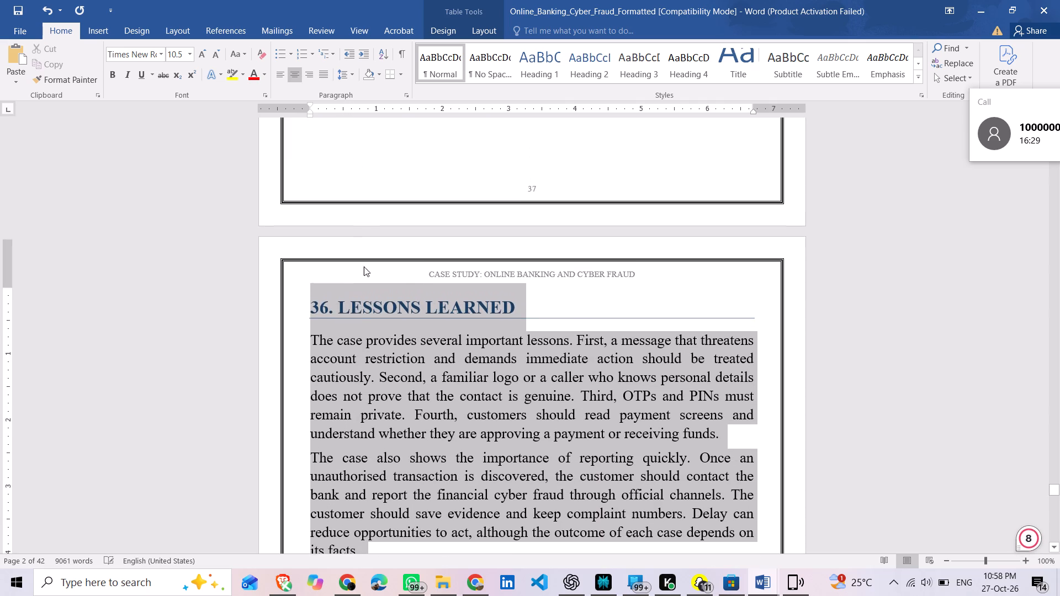
pyautogui.moveTo(364, 267); pyautogui.dragTo(311, 292)
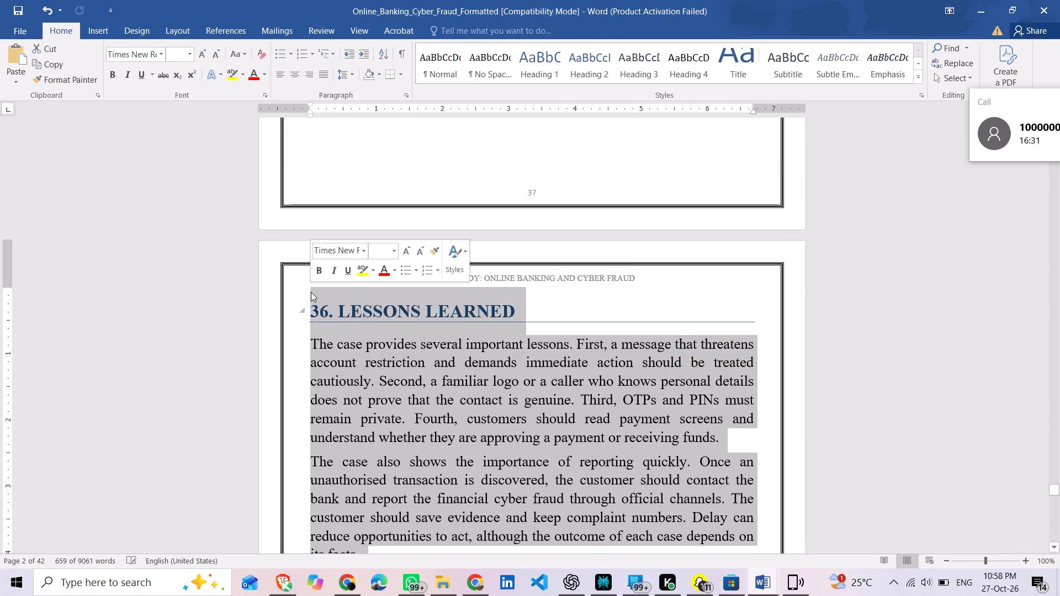
pyautogui.press('BackSpace')
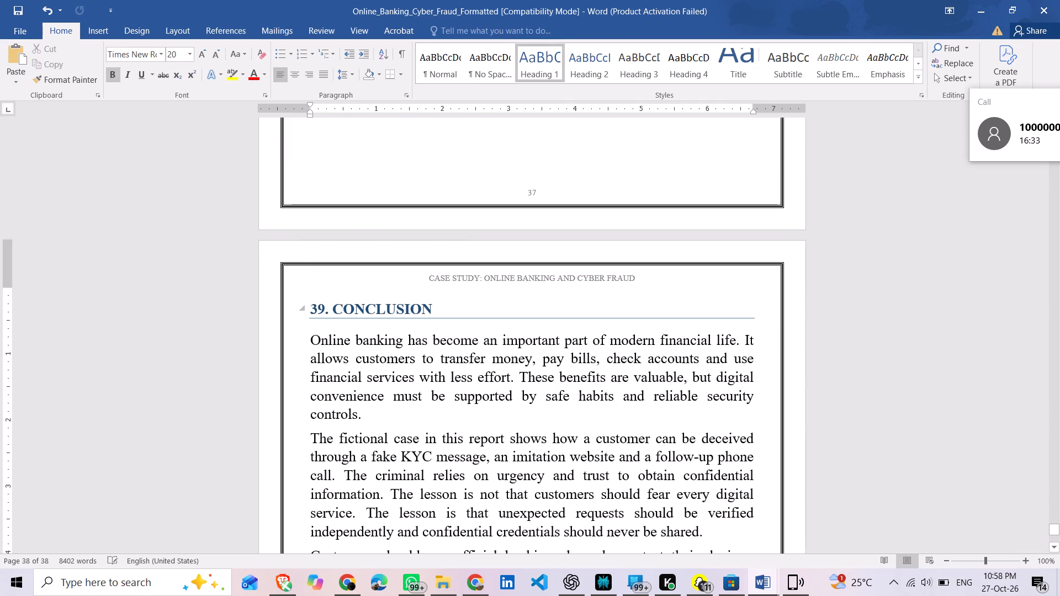
# Renumber the Conclusion section heading as 36.
pyautogui.scroll(5, 324, 307)
pyautogui.scroll(-1, 324, 307)
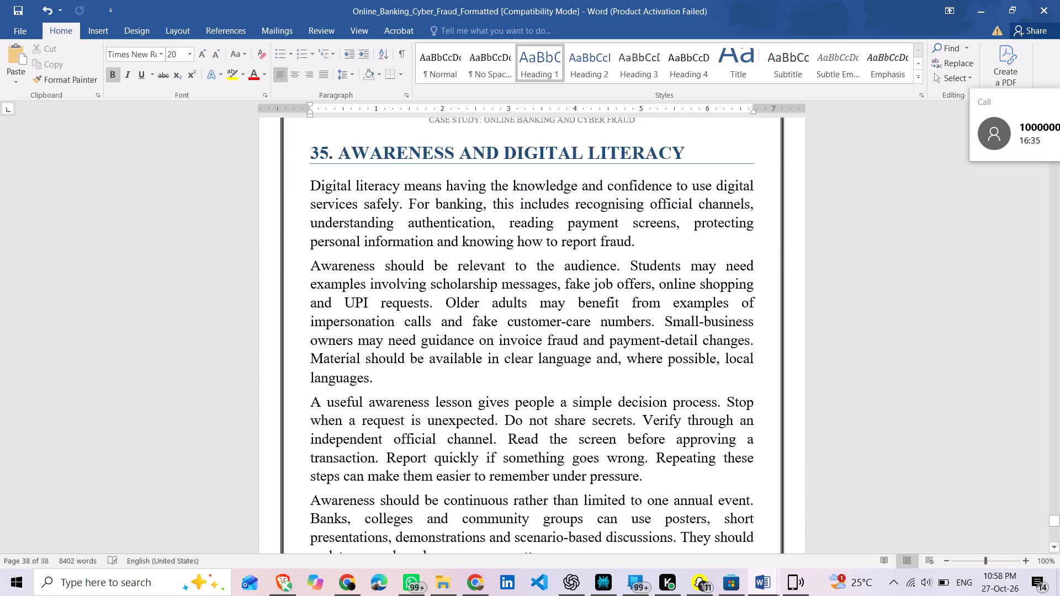
pyautogui.scroll(-4, 324, 307)
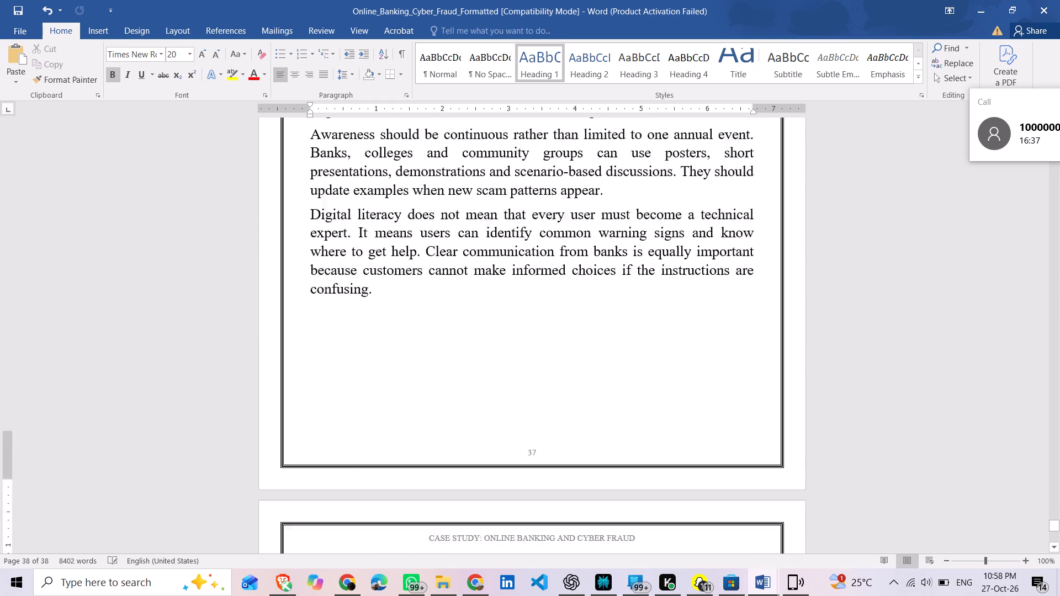
pyautogui.scroll(-2, 324, 307)
pyautogui.click(323, 374)
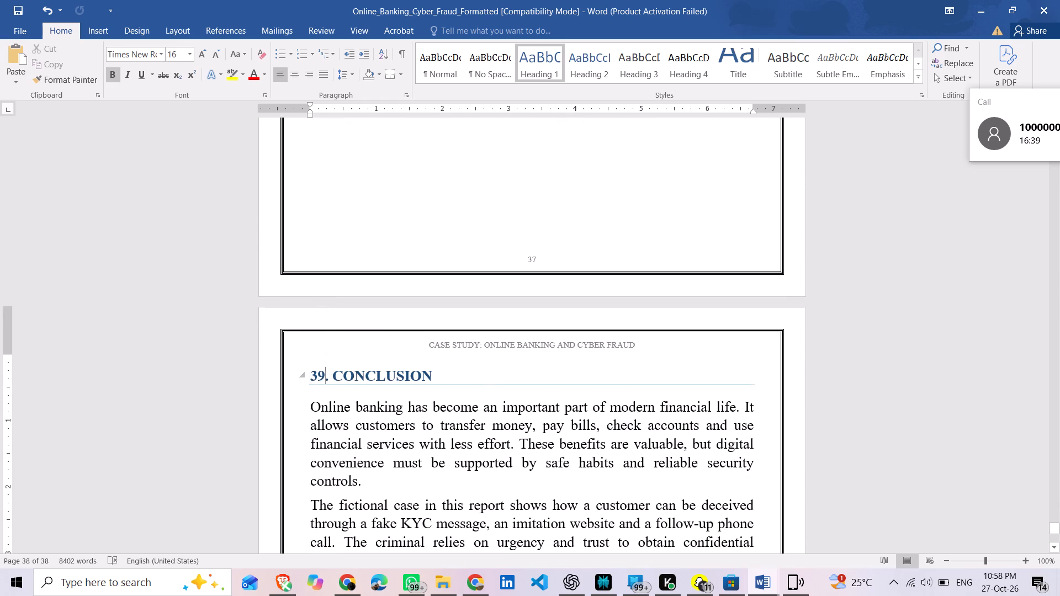
pyautogui.press('BackSpace')
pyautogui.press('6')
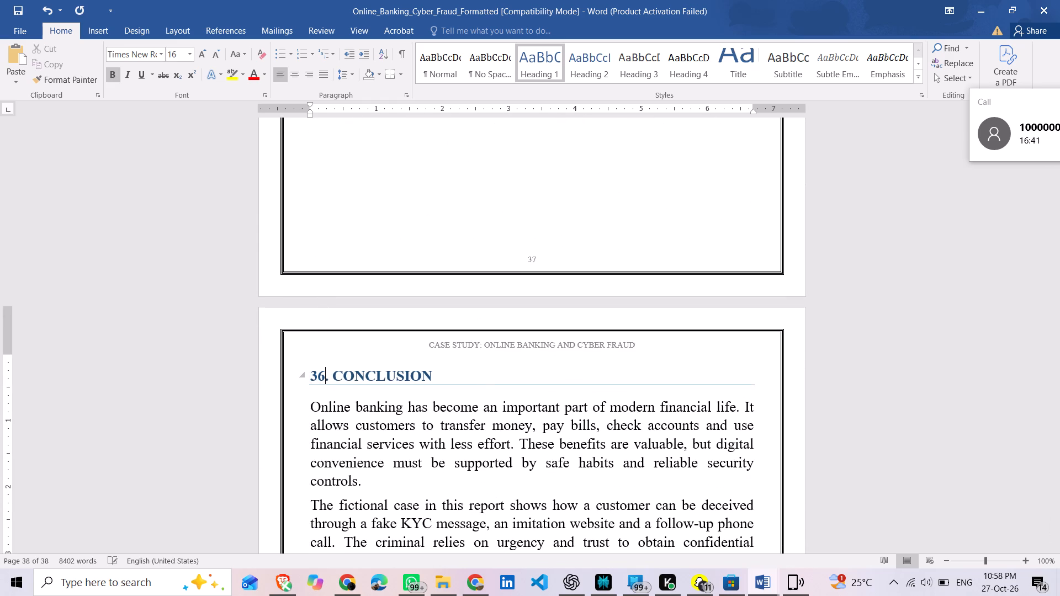
# Set the Conclusion heading's font size to 20 pt.
pyautogui.scroll(-5, 323, 374)
pyautogui.scroll(2, 323, 374)
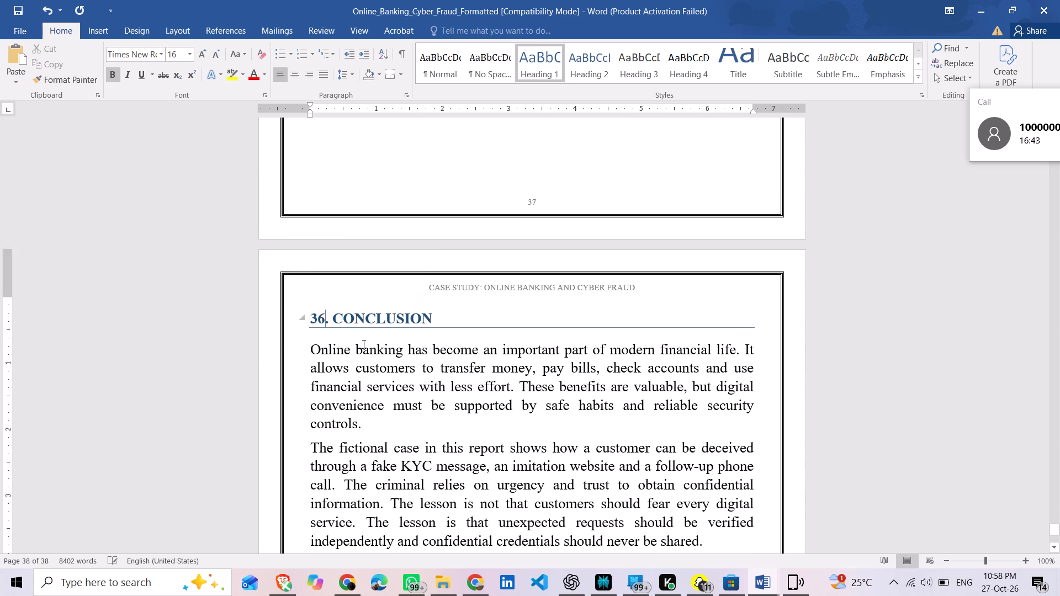
pyautogui.click(419, 315)
pyautogui.moveTo(443, 320); pyautogui.dragTo(296, 318)
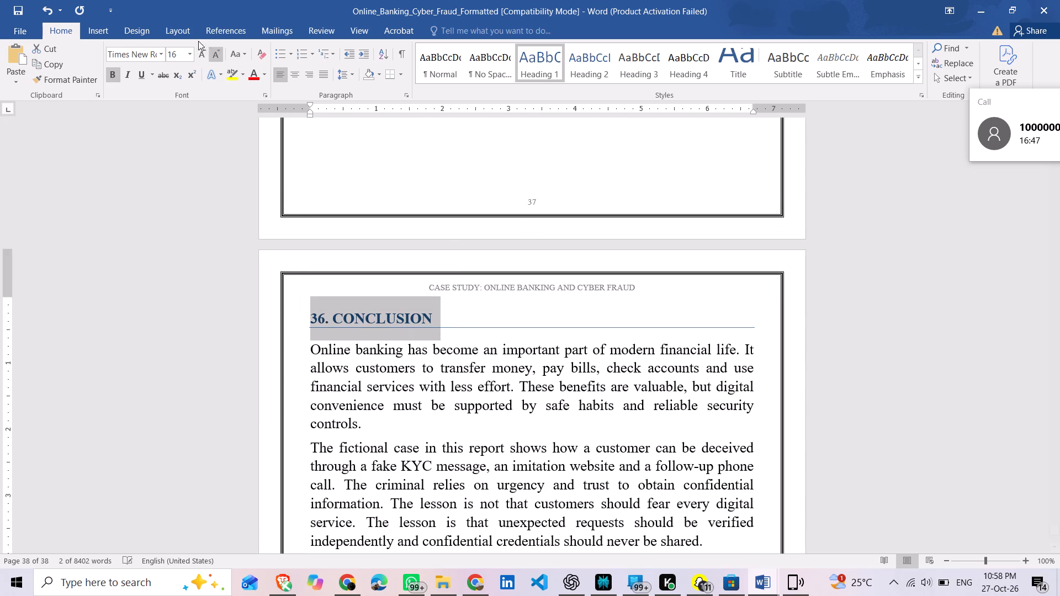
pyautogui.click(200, 52)
pyautogui.click(200, 52)
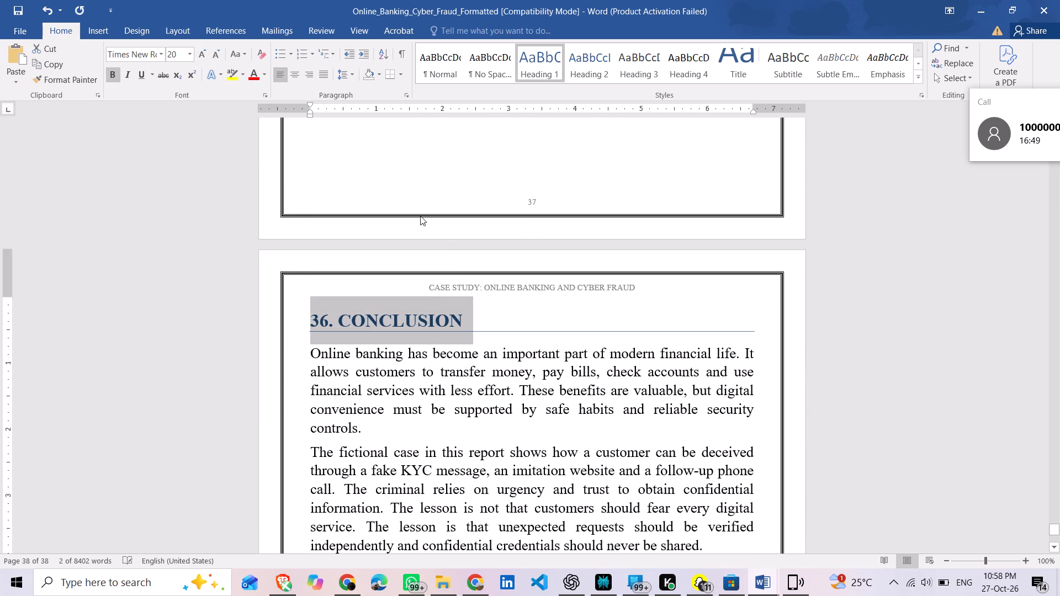
pyautogui.click(461, 265)
# Review the report pages from the Conclusion back to section 21, checking section headings, numbering and page layout.
pyautogui.scroll(8, 461, 265)
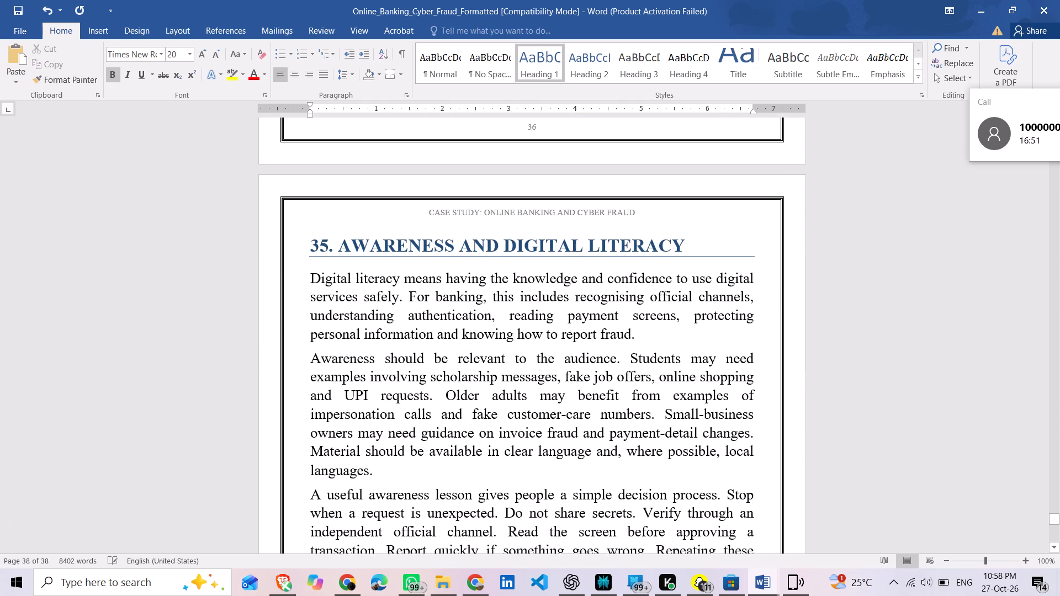
pyautogui.click(453, 255)
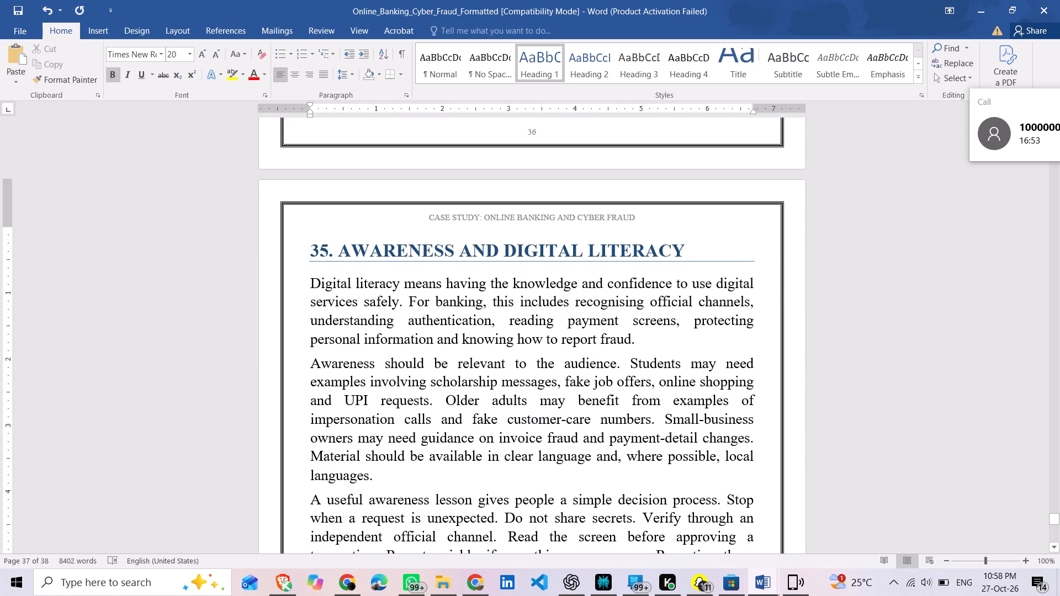
pyautogui.scroll(-10, 458, 361)
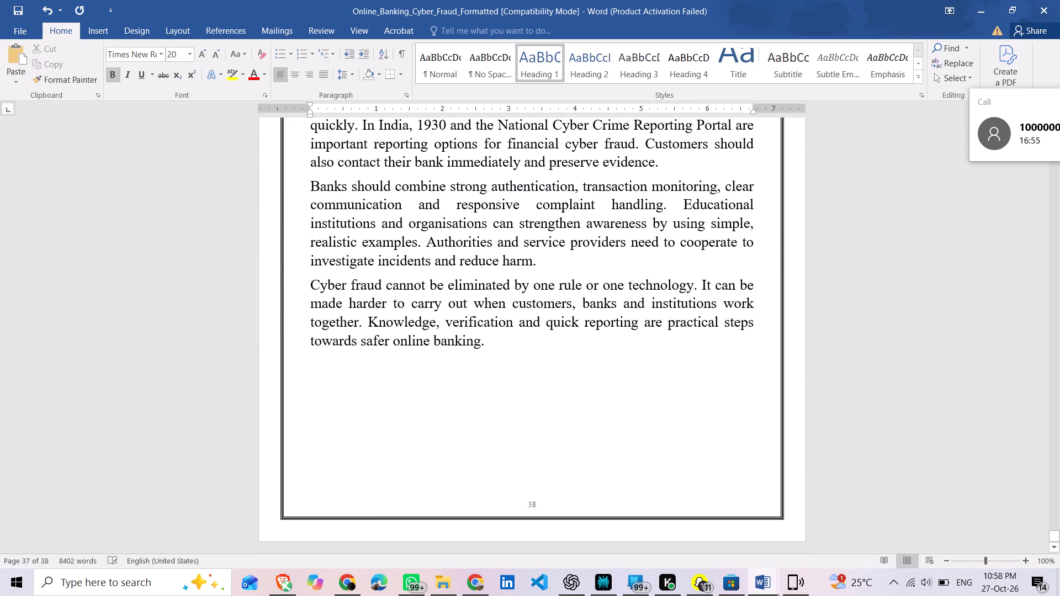
pyautogui.scroll(-1, 458, 361)
pyautogui.scroll(5, 458, 361)
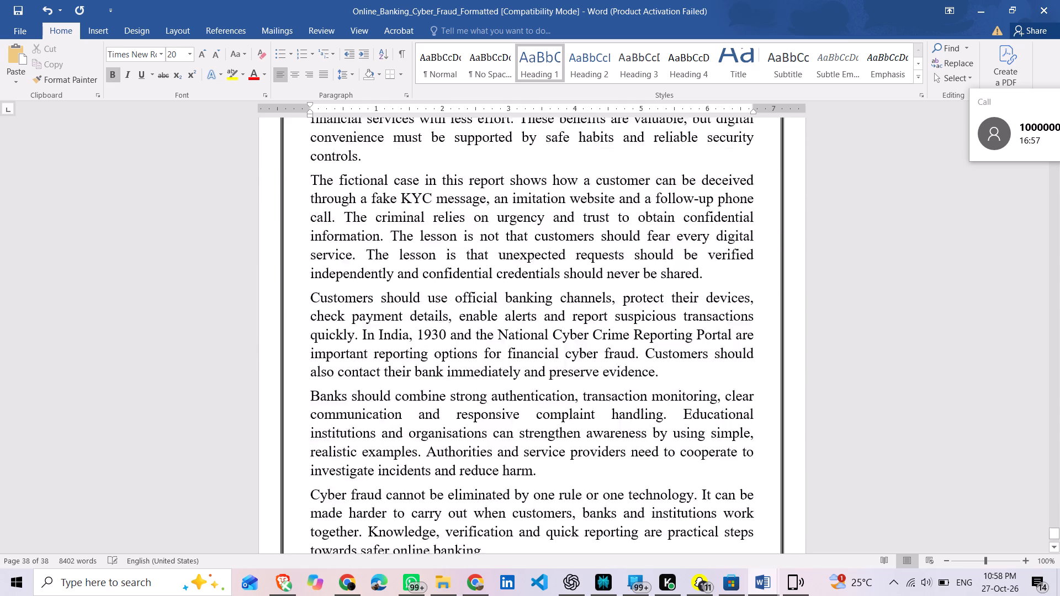
pyautogui.scroll(9, 458, 361)
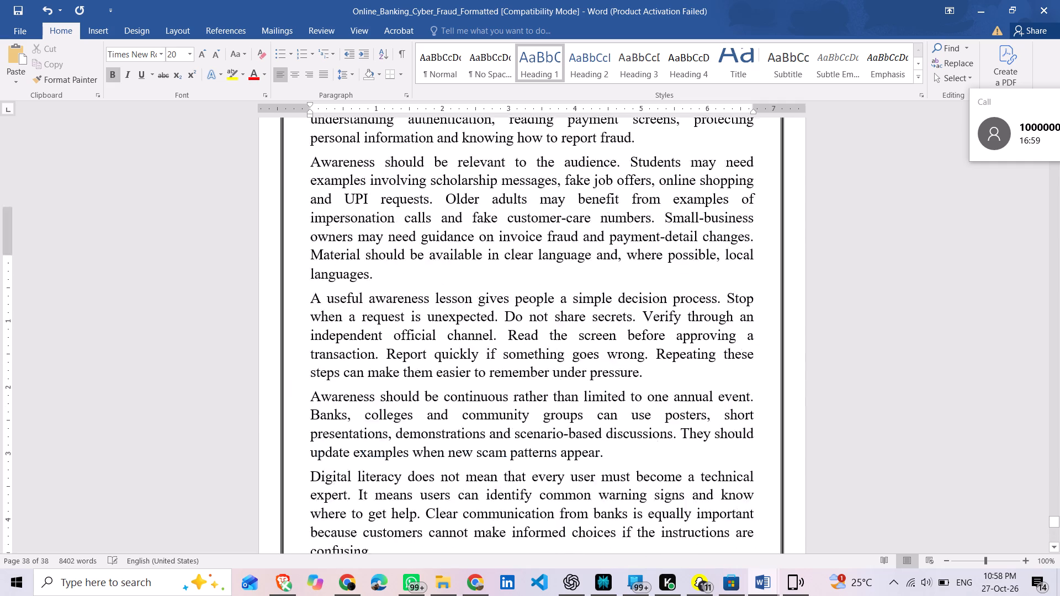
pyautogui.scroll(15, 458, 361)
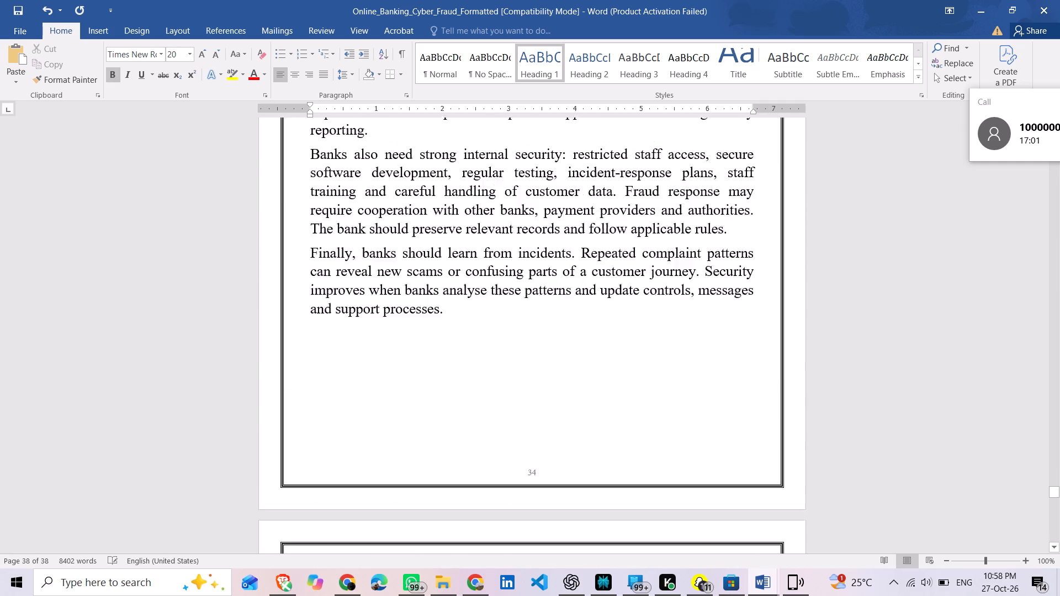
pyautogui.scroll(15, 458, 361)
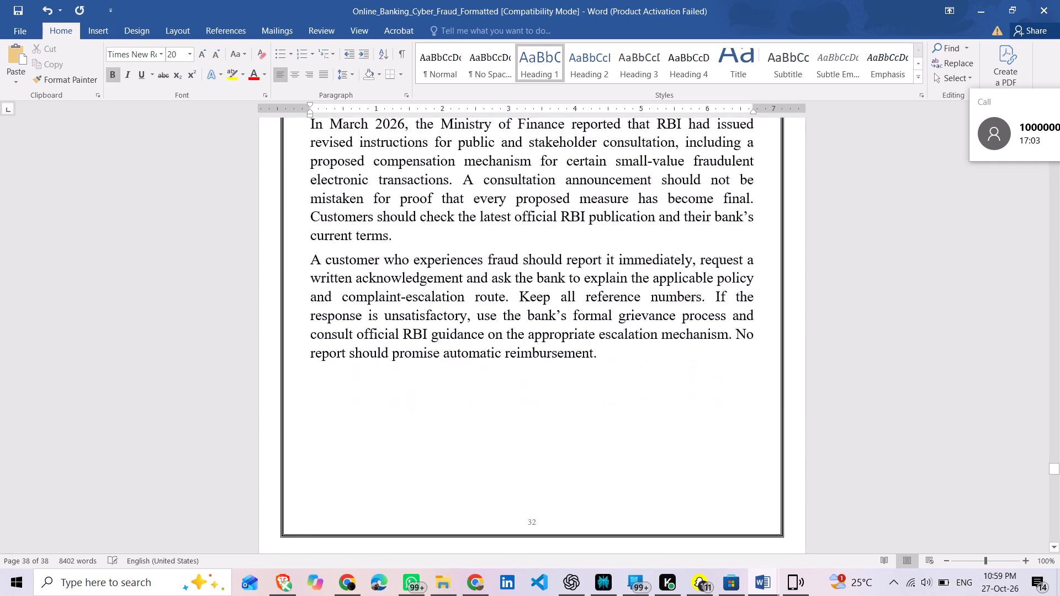
pyautogui.scroll(17, 458, 361)
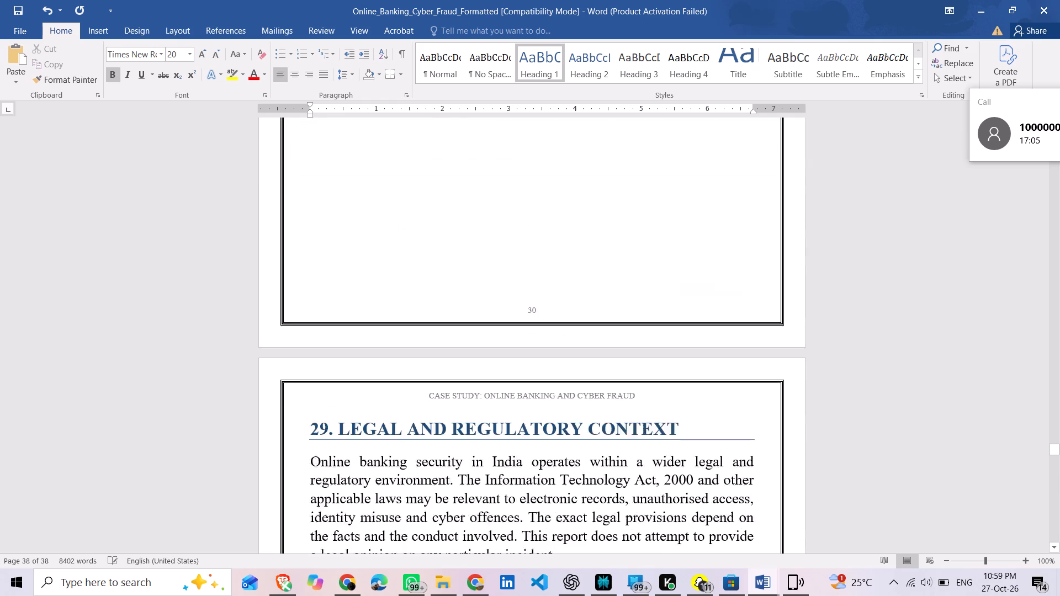
pyautogui.scroll(16, 458, 361)
pyautogui.scroll(16, 458, 361)
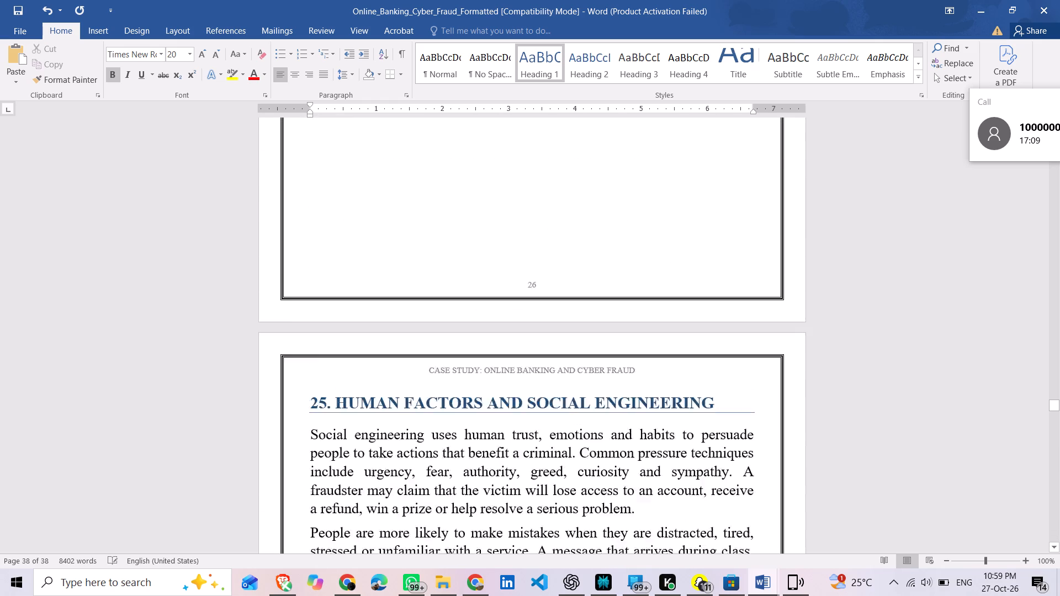
pyautogui.scroll(16, 458, 361)
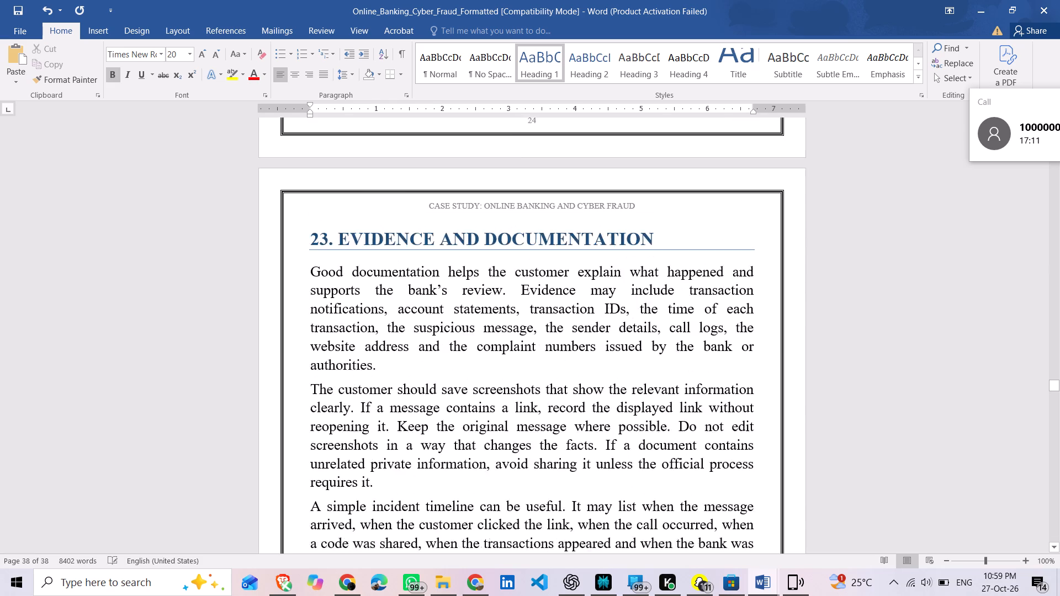
pyautogui.scroll(10, 458, 361)
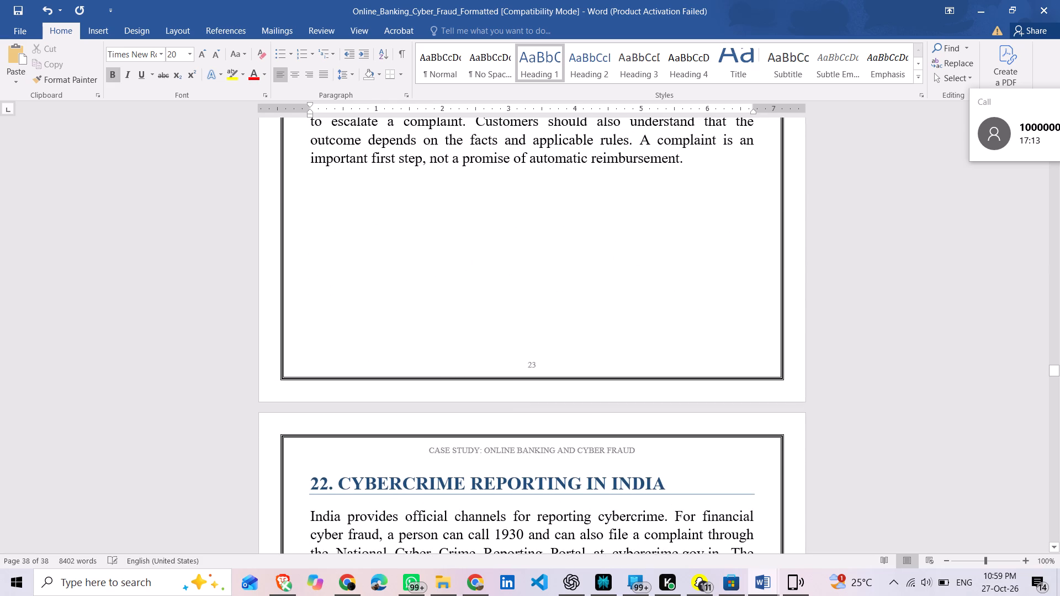
pyautogui.scroll(7, 459, 319)
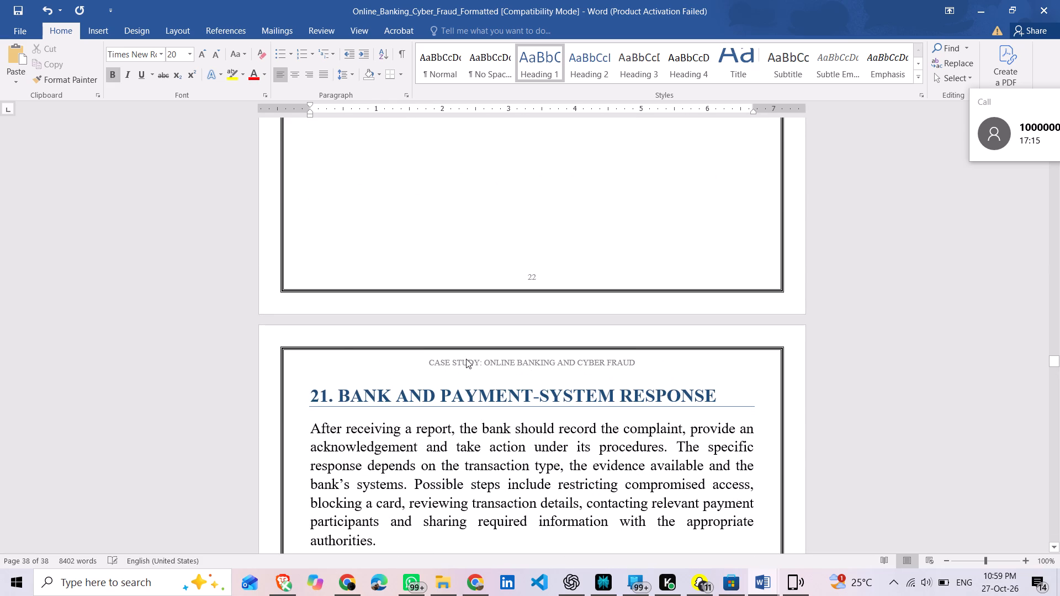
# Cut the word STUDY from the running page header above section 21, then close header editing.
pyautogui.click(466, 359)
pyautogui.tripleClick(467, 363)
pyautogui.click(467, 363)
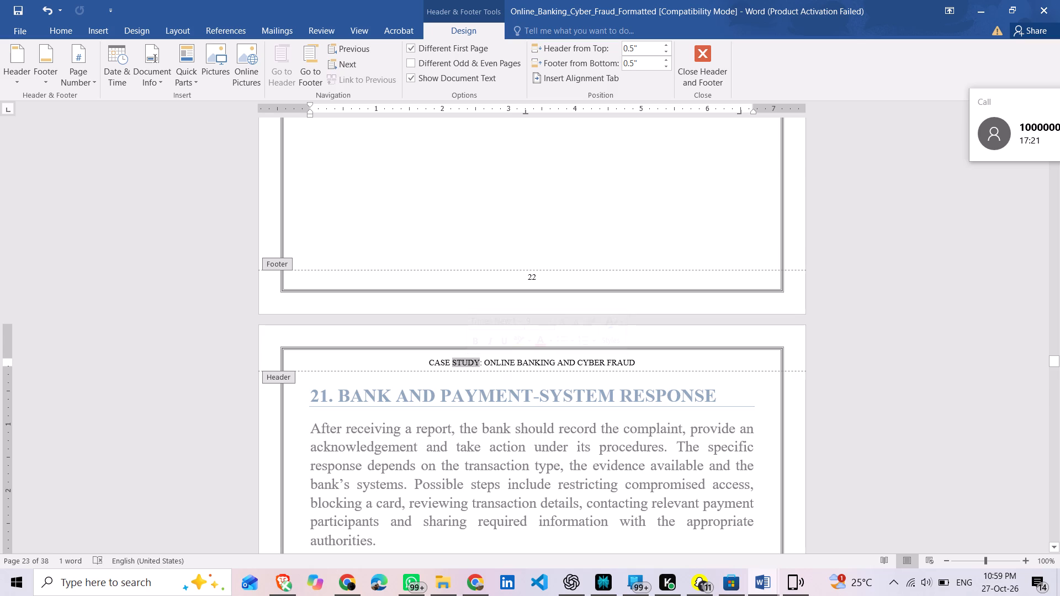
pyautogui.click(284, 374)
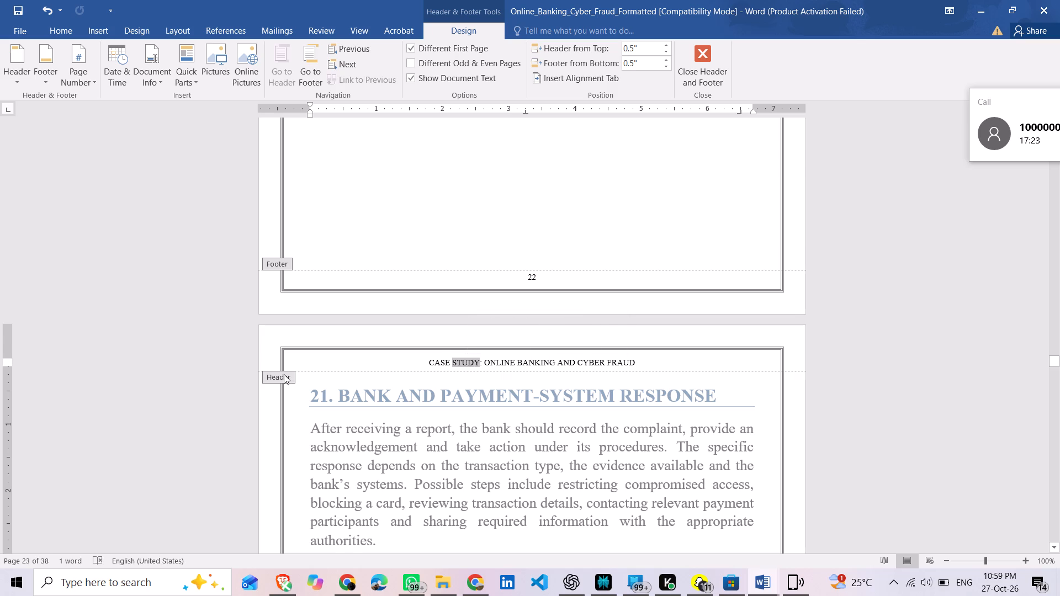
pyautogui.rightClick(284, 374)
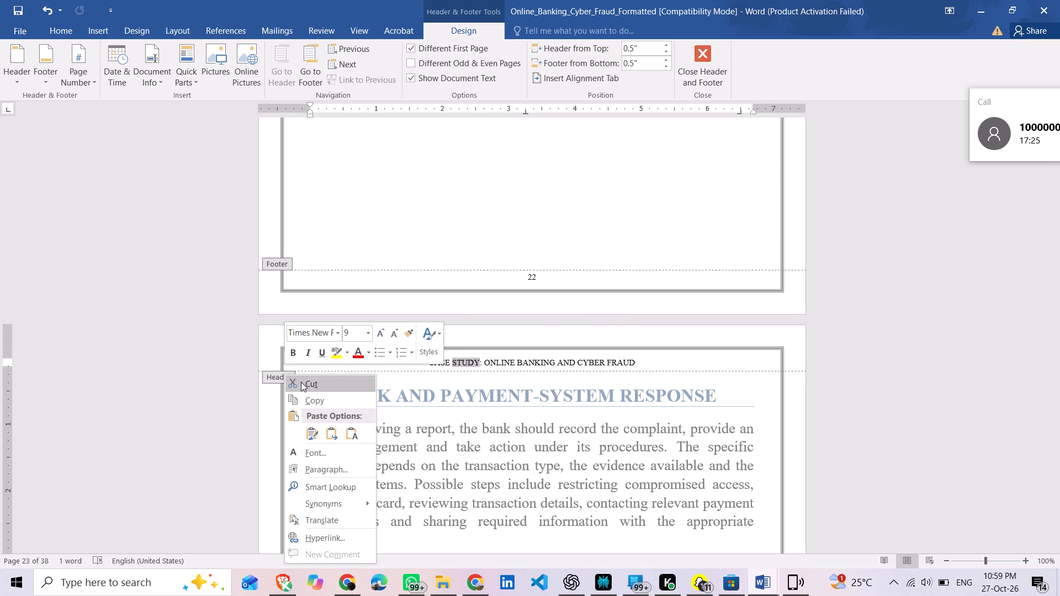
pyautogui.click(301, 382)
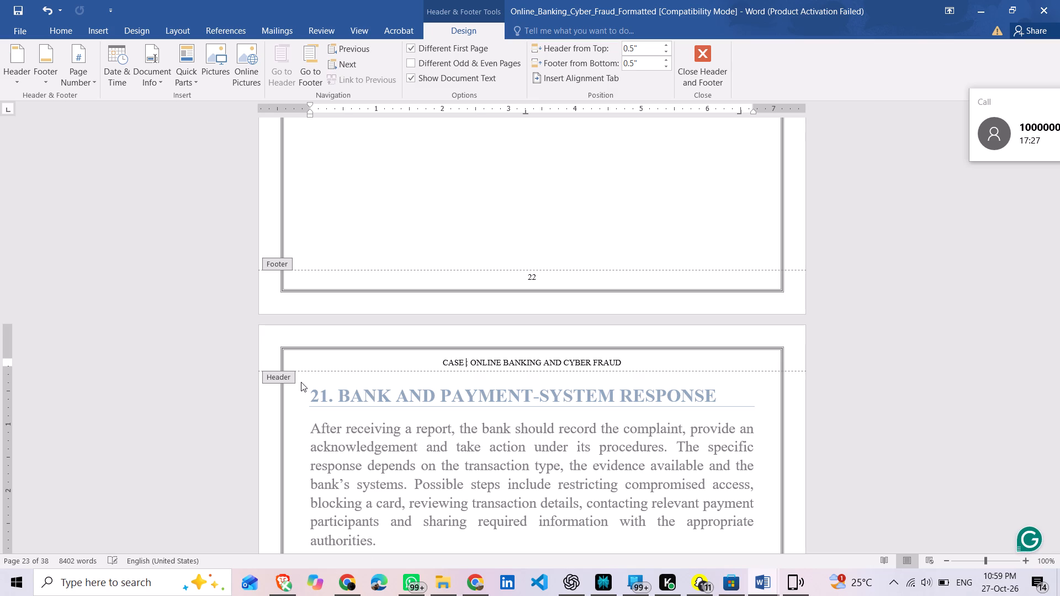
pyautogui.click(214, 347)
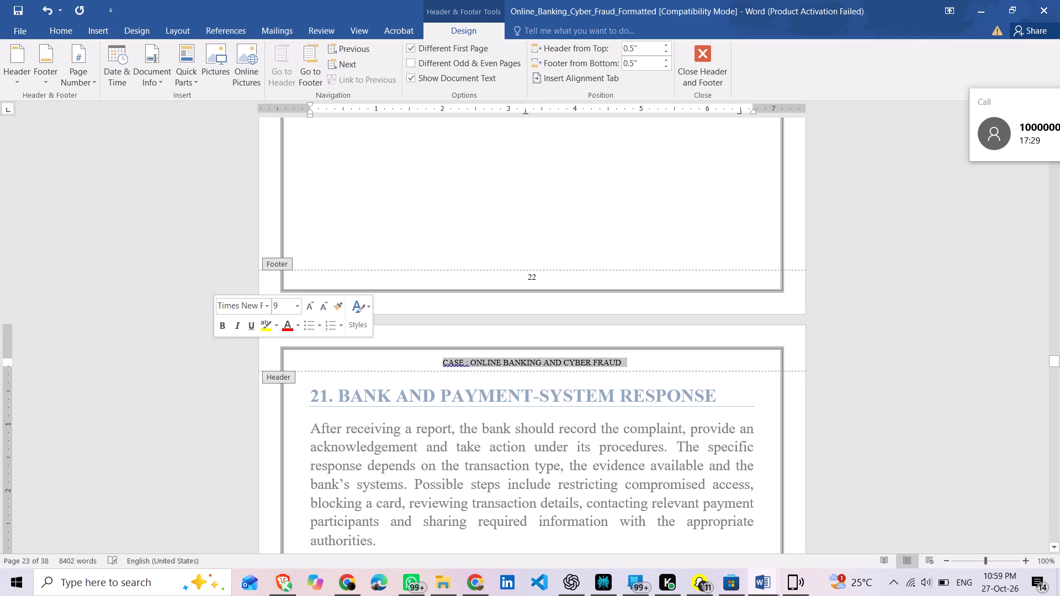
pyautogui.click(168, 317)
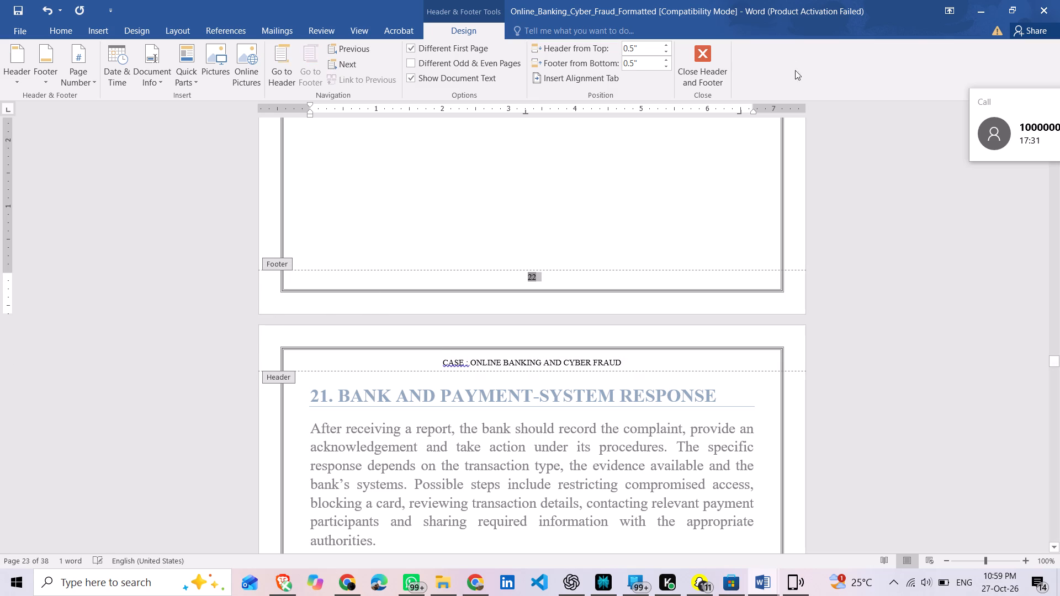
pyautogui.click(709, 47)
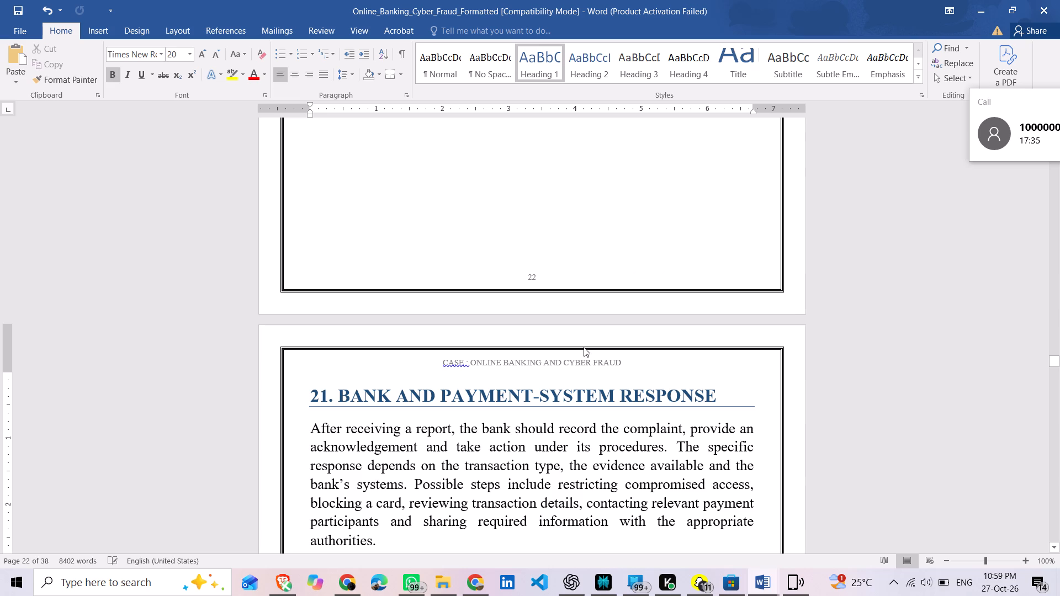
# Examine the running header on the pages from section 21 back to section 17.
pyautogui.click(590, 362)
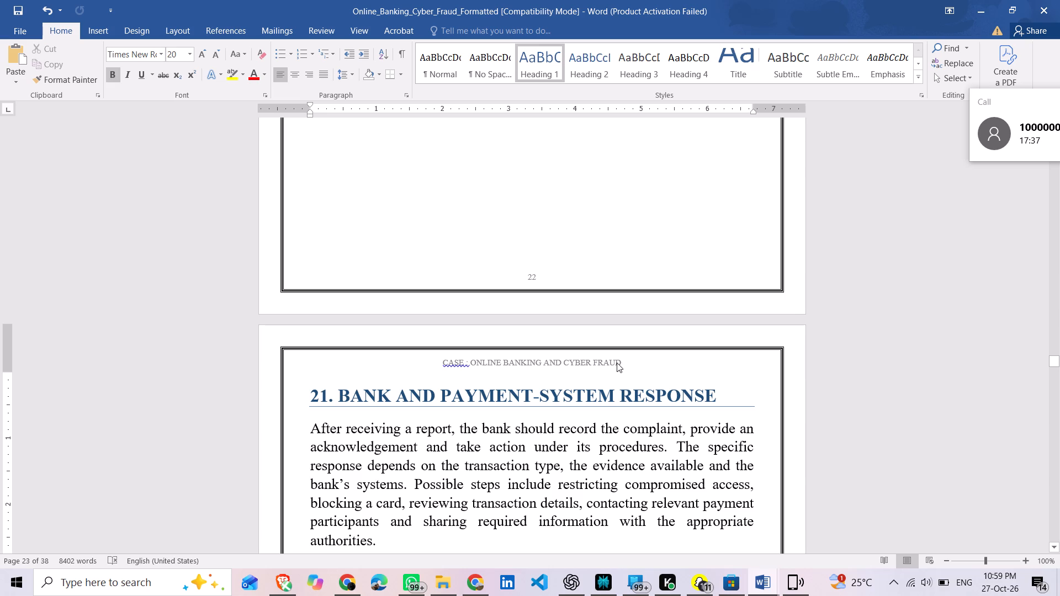
pyautogui.click(617, 363)
pyautogui.scroll(20, 322, 235)
pyautogui.scroll(2, 322, 235)
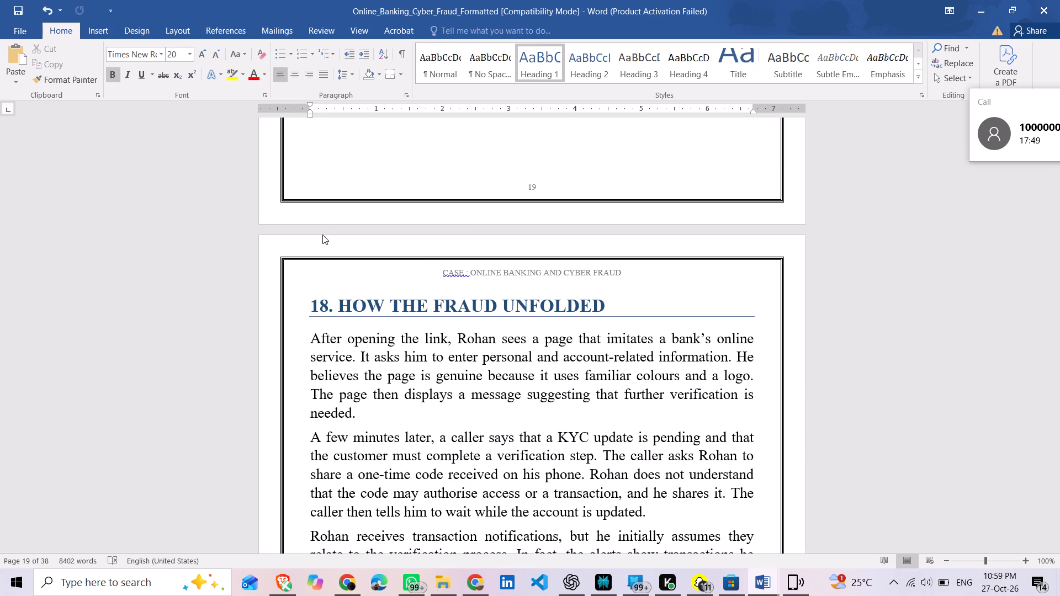
pyautogui.scroll(2, 322, 235)
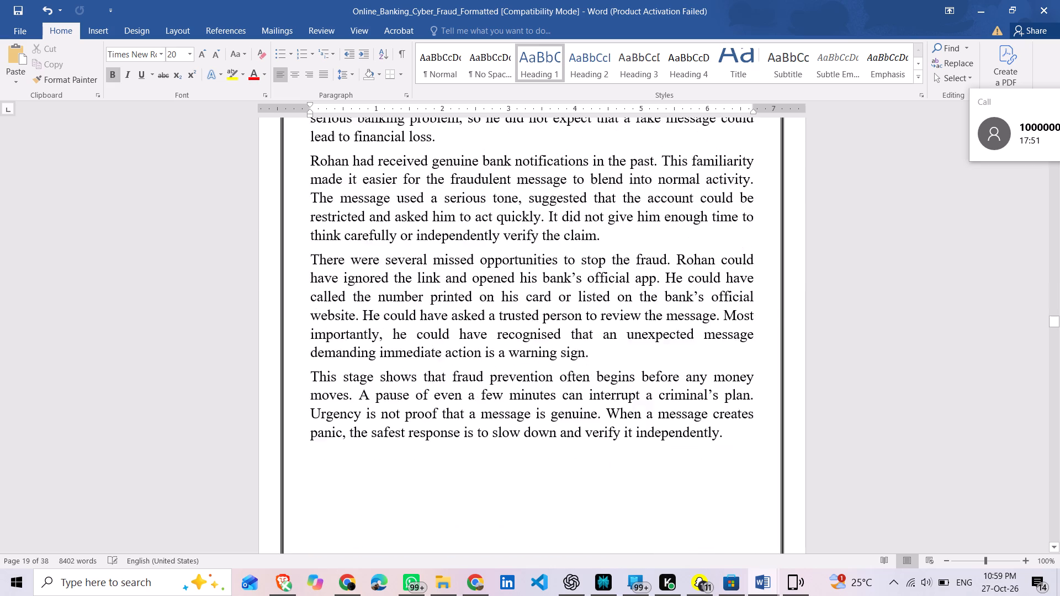
pyautogui.scroll(4, 322, 235)
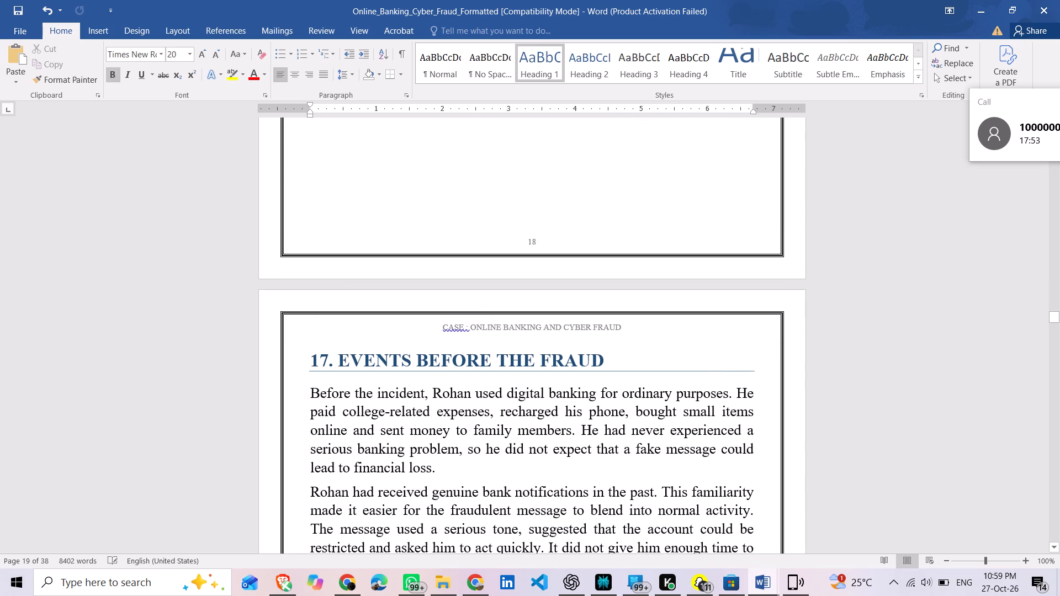
pyautogui.scroll(3, 322, 235)
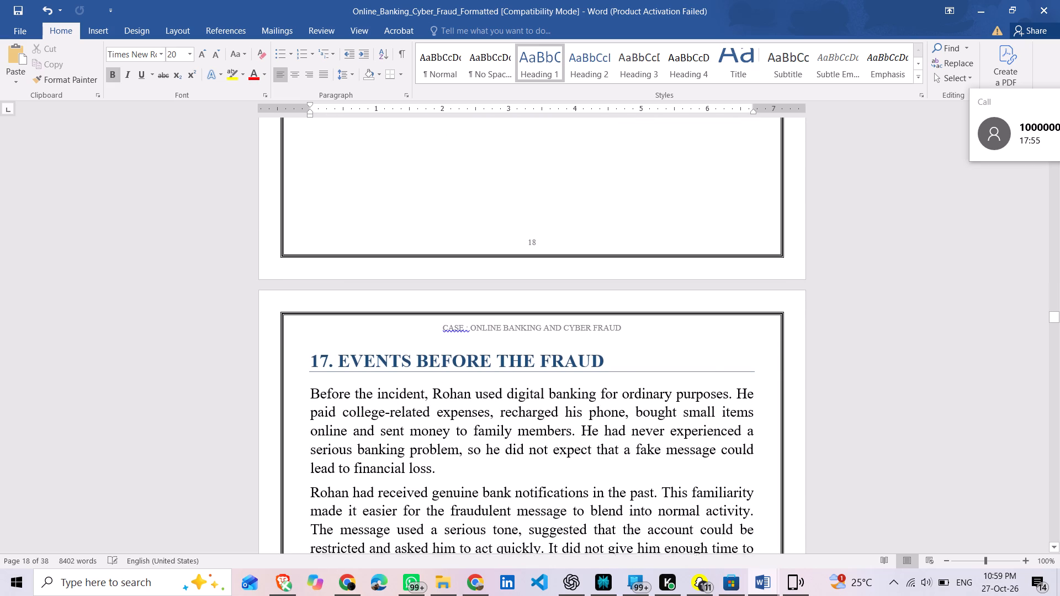
pyautogui.scroll(1, 322, 235)
pyautogui.scroll(-2, 322, 235)
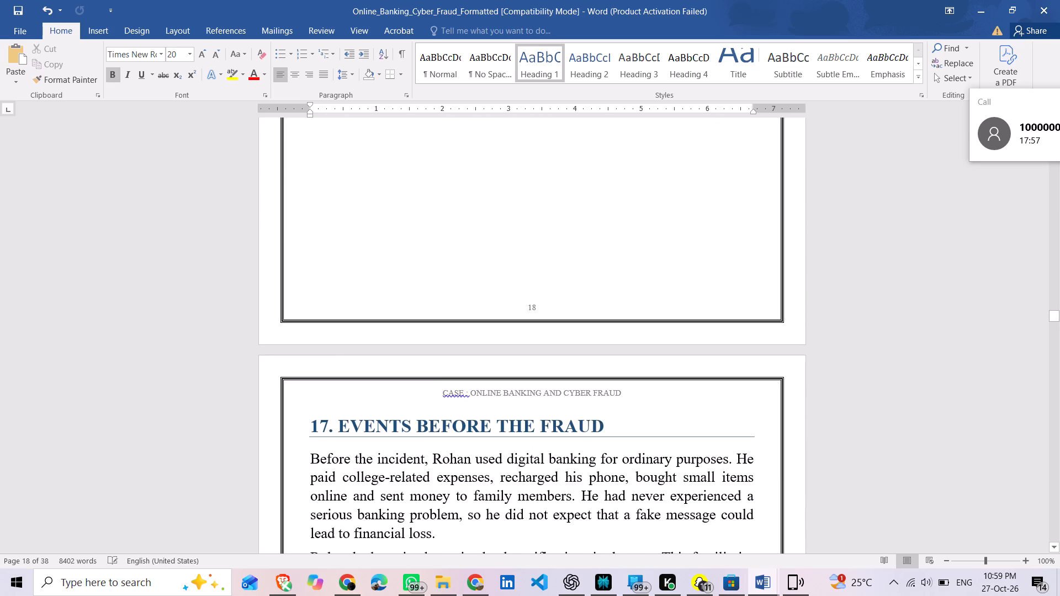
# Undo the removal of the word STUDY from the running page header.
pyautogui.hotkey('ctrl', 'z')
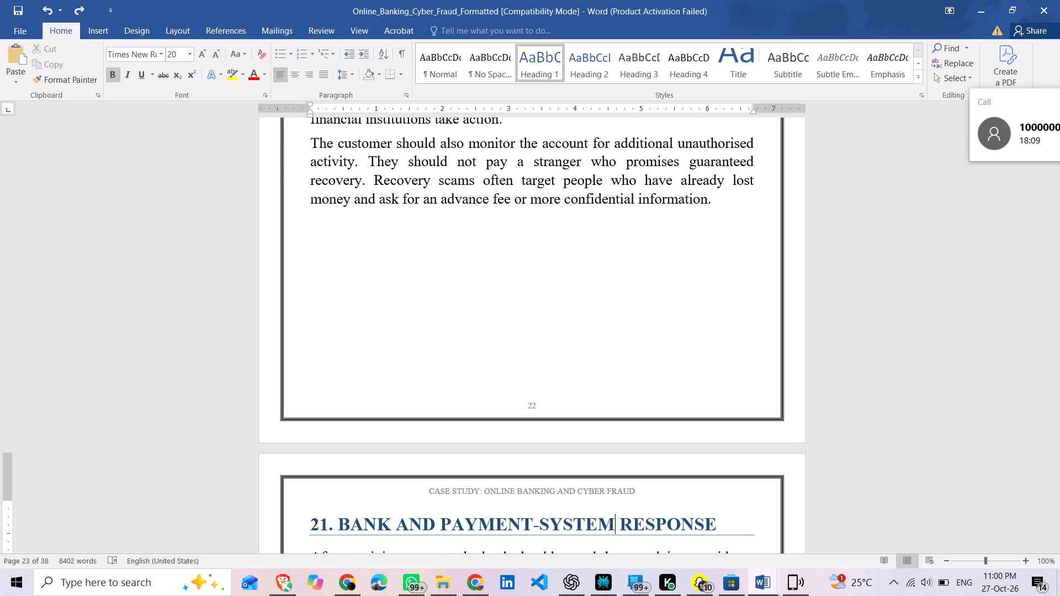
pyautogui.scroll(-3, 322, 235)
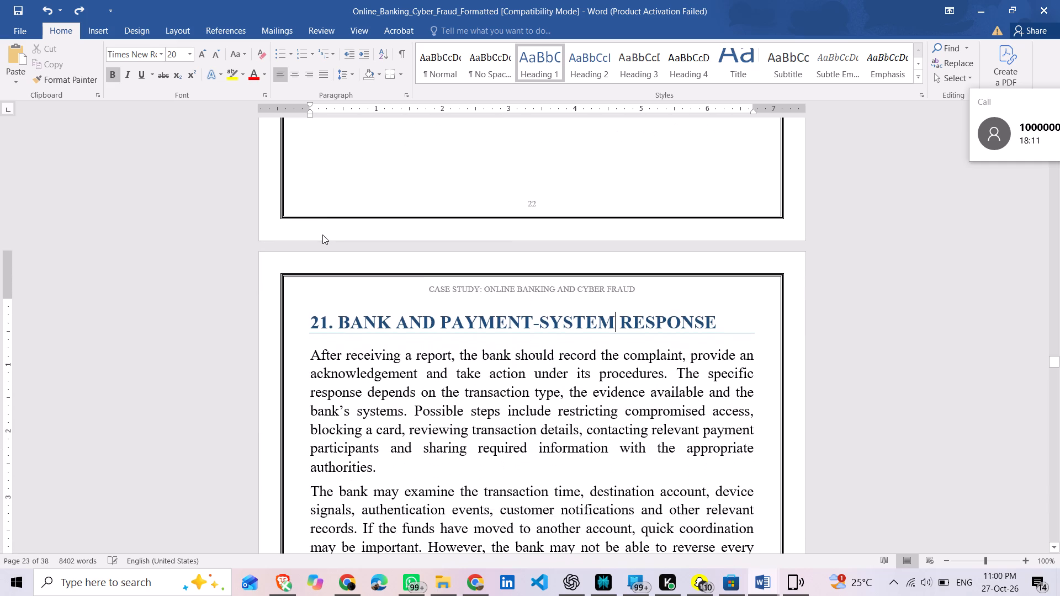
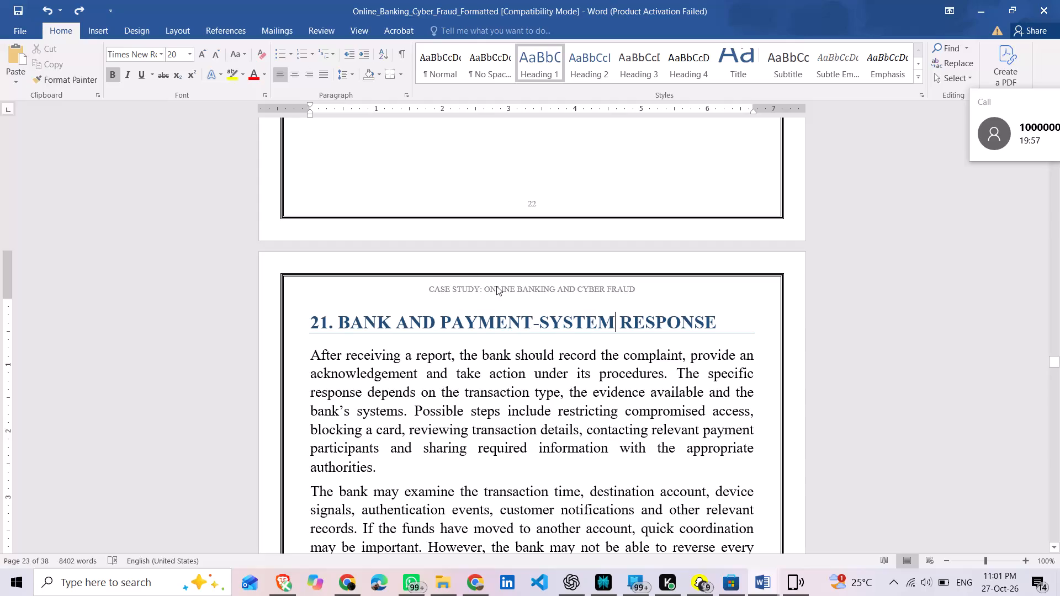
# Delete the whole running header text CASE STUDY: ONLINE BANKING AND CYBER FRAUD above section 21, then close header editing.
pyautogui.click(496, 286)
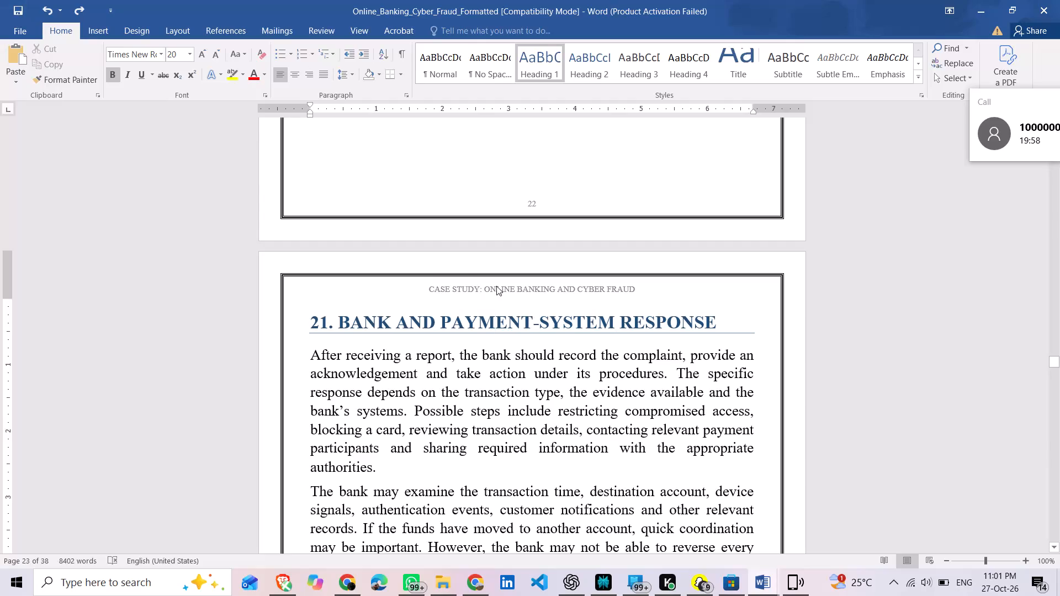
pyautogui.tripleClick(496, 286)
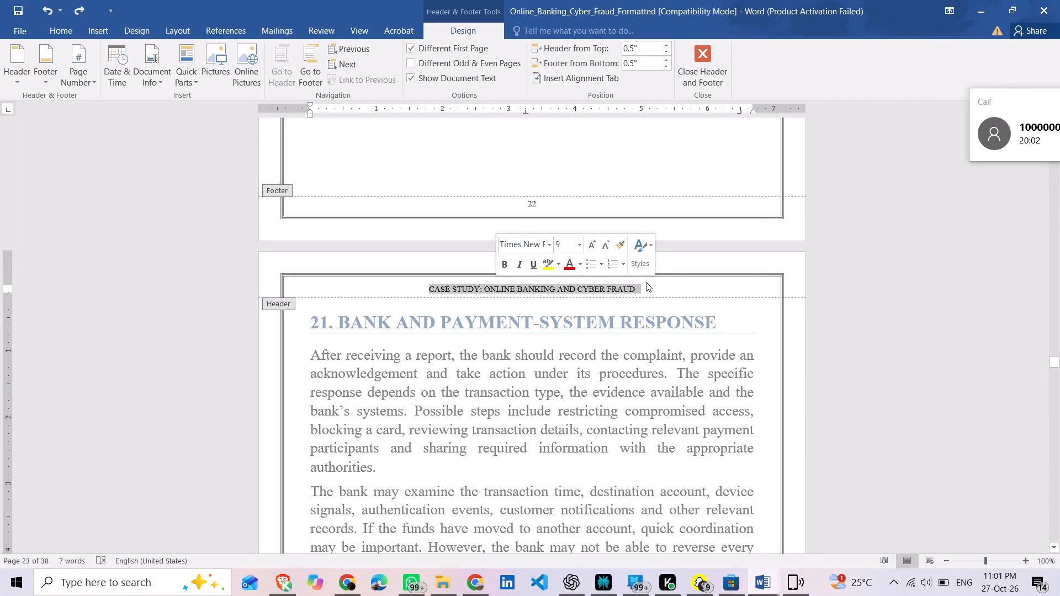
pyautogui.press('BackSpace')
pyautogui.scroll(7, 646, 282)
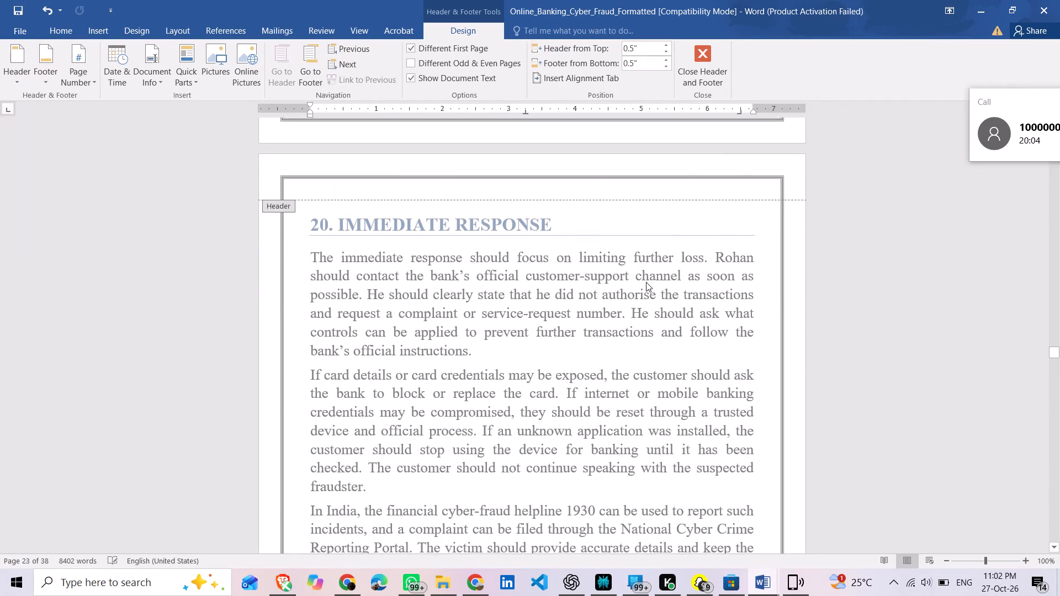
pyautogui.scroll(1, 646, 282)
pyautogui.click(153, 260)
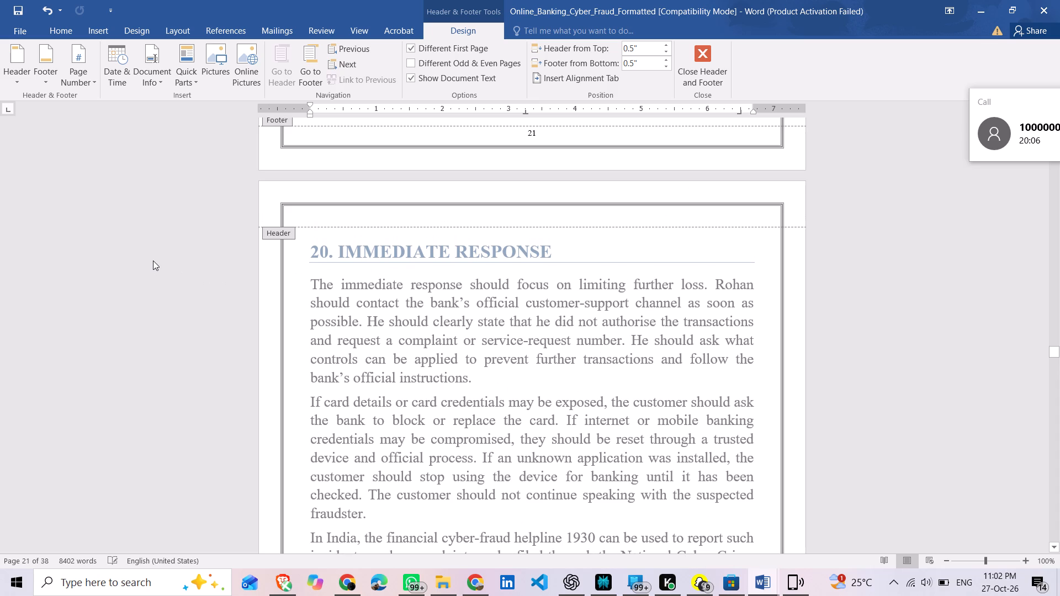
pyautogui.click(389, 257)
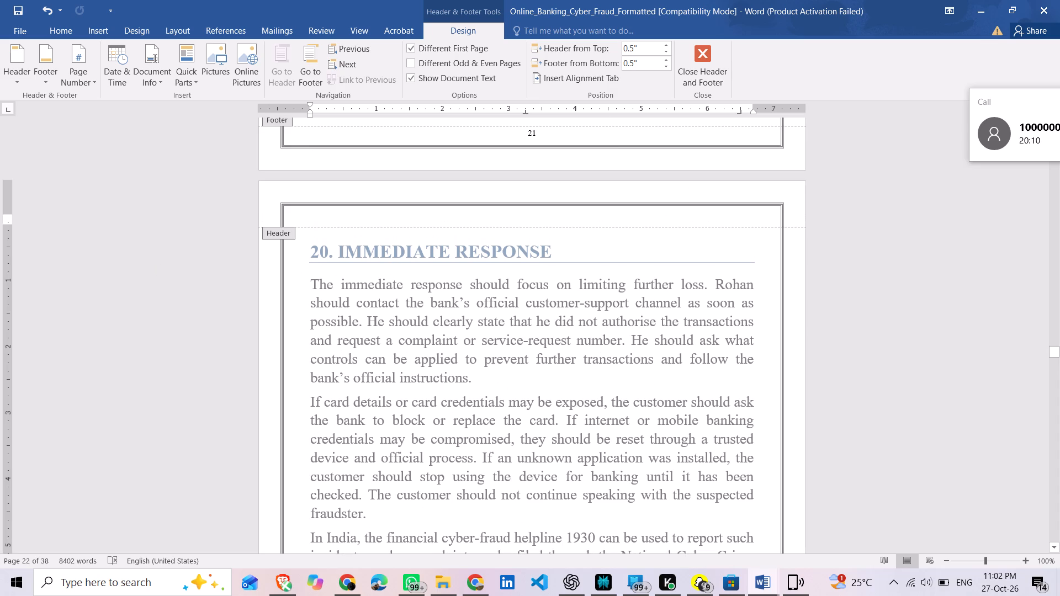
pyautogui.click(707, 55)
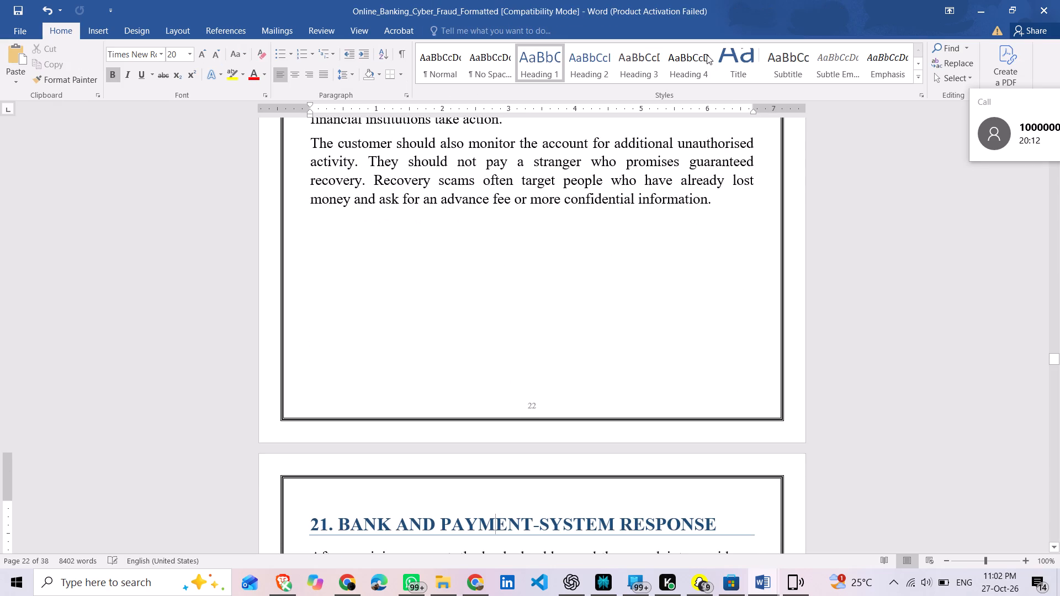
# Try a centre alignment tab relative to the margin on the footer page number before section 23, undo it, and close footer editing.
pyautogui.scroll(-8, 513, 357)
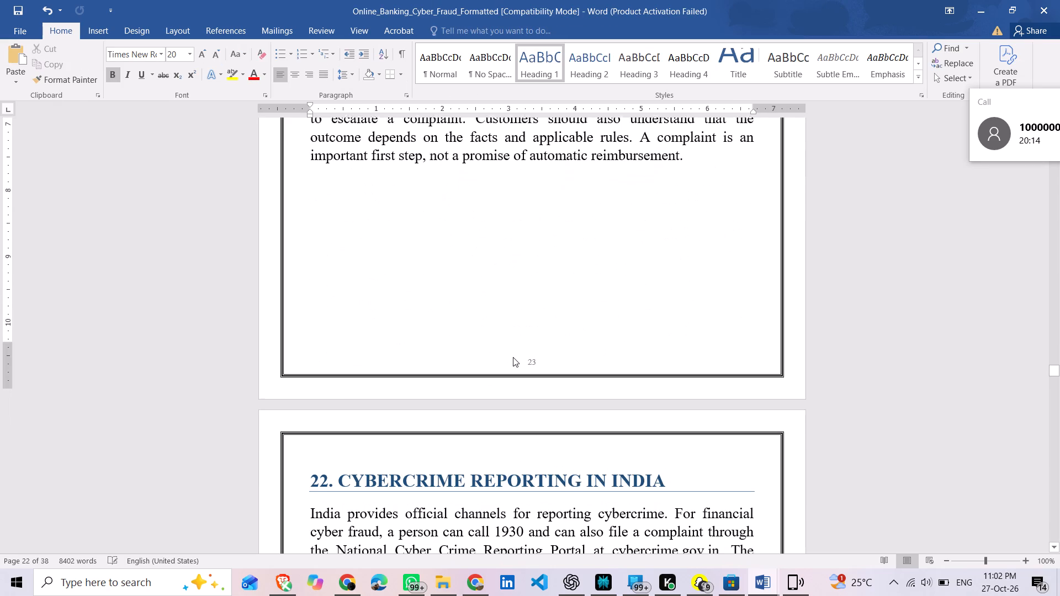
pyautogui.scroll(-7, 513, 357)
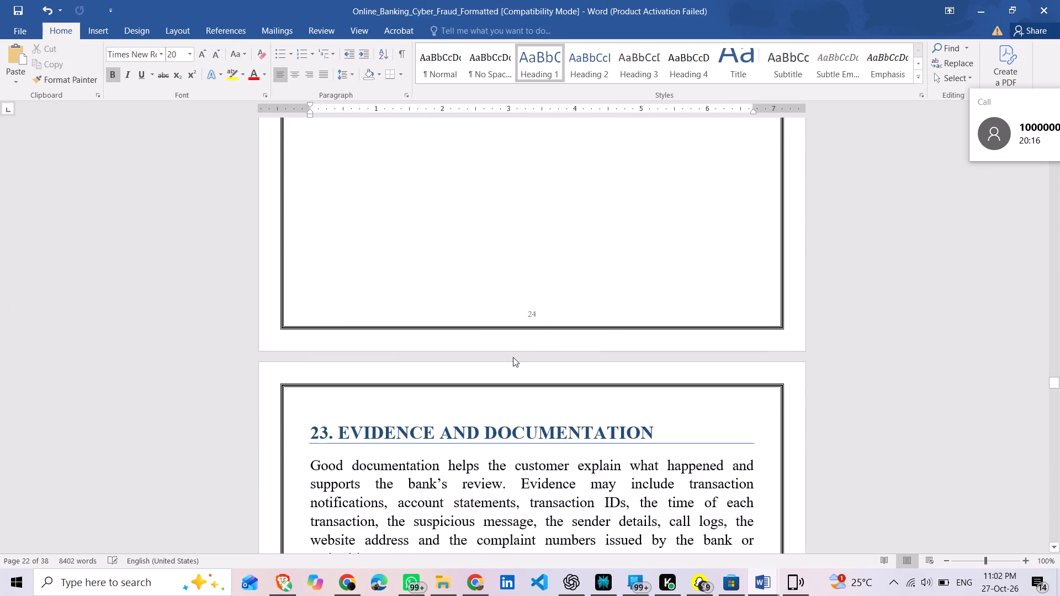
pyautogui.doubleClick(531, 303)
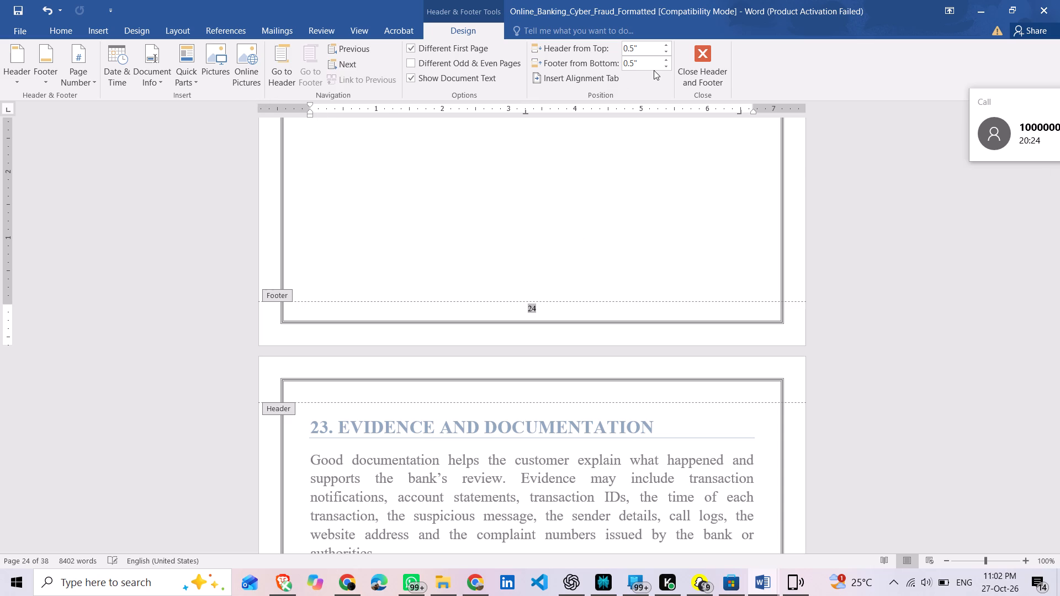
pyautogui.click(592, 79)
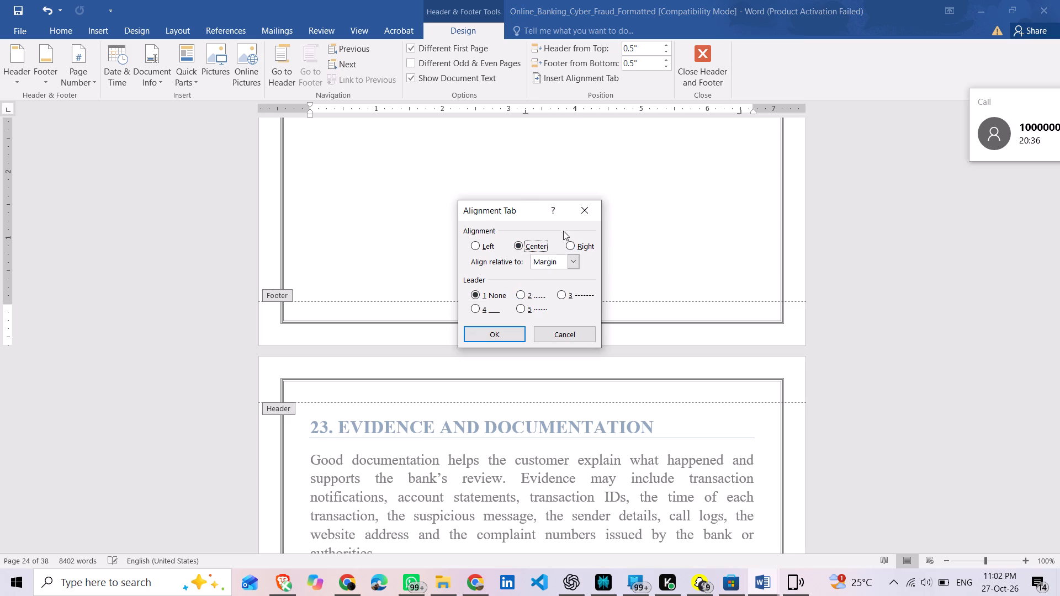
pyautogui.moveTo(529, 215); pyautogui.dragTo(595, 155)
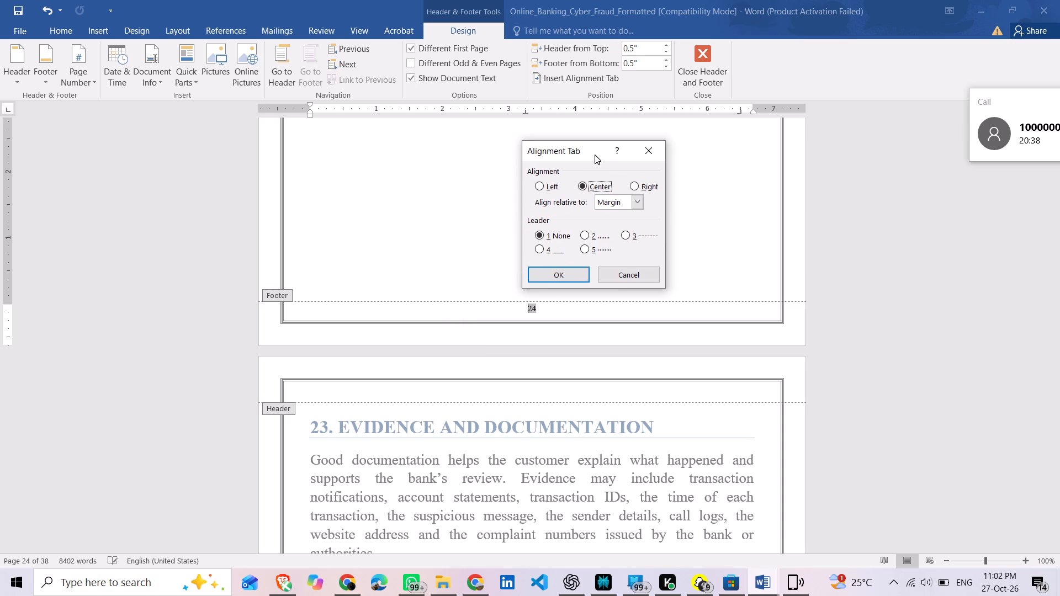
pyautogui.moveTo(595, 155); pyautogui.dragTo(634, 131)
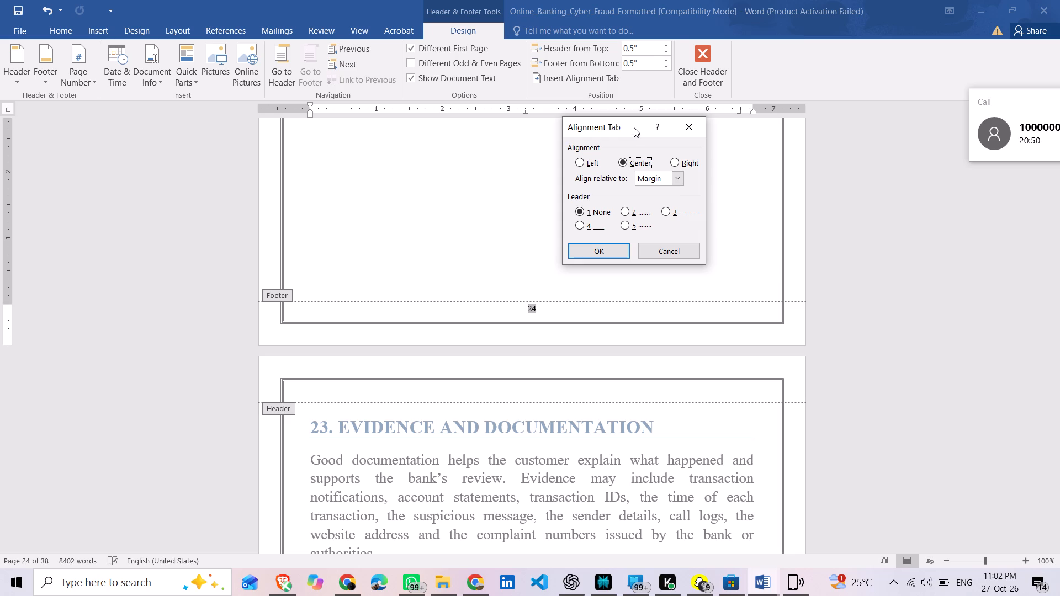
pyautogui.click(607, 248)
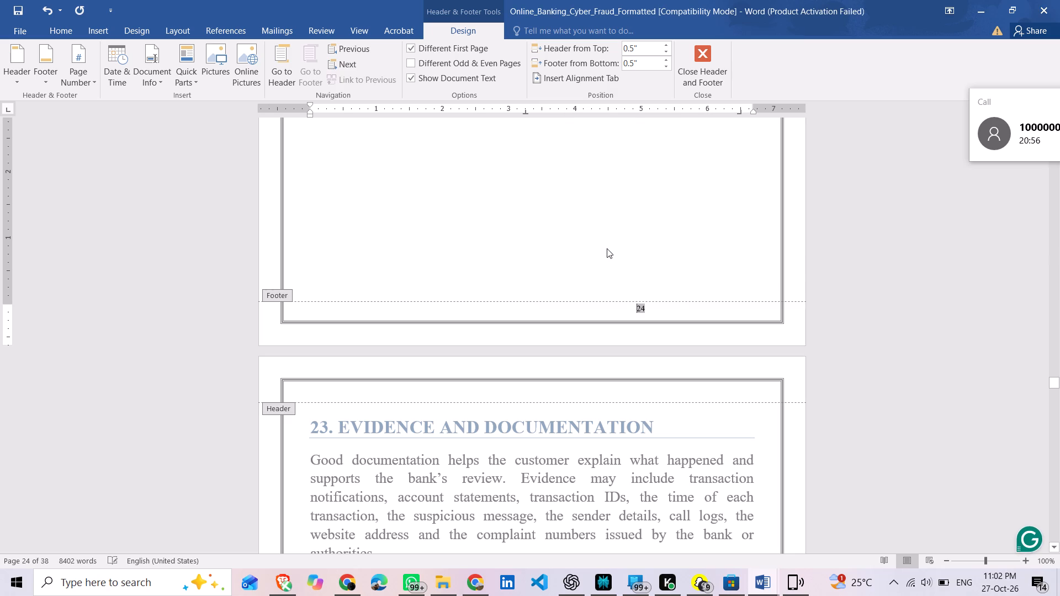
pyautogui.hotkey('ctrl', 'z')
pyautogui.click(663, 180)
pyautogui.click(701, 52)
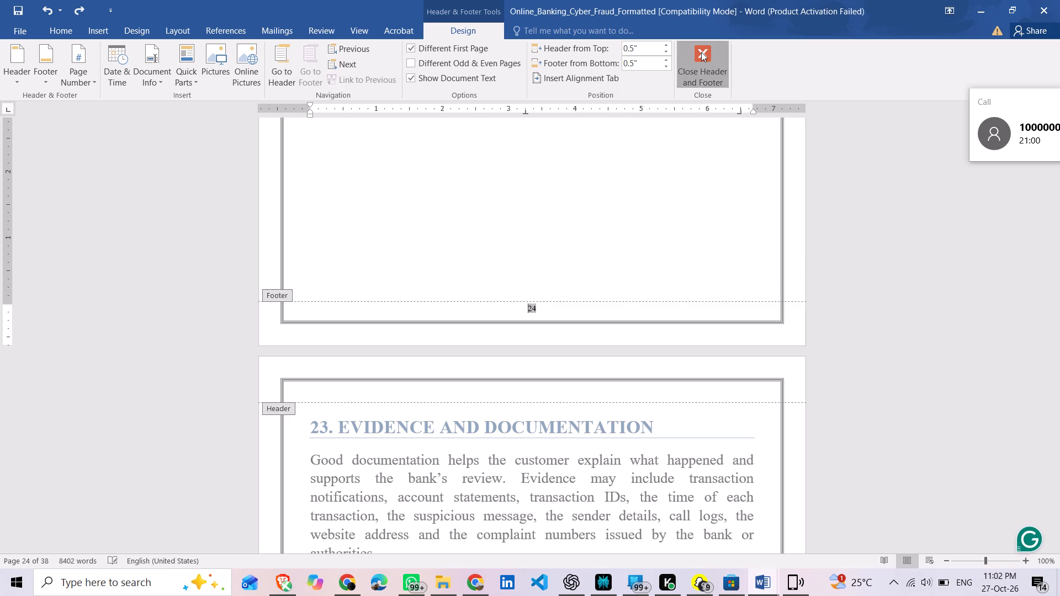
# Renumber the Conclusion row in the table of contents as 36.
pyautogui.scroll(3, 584, 317)
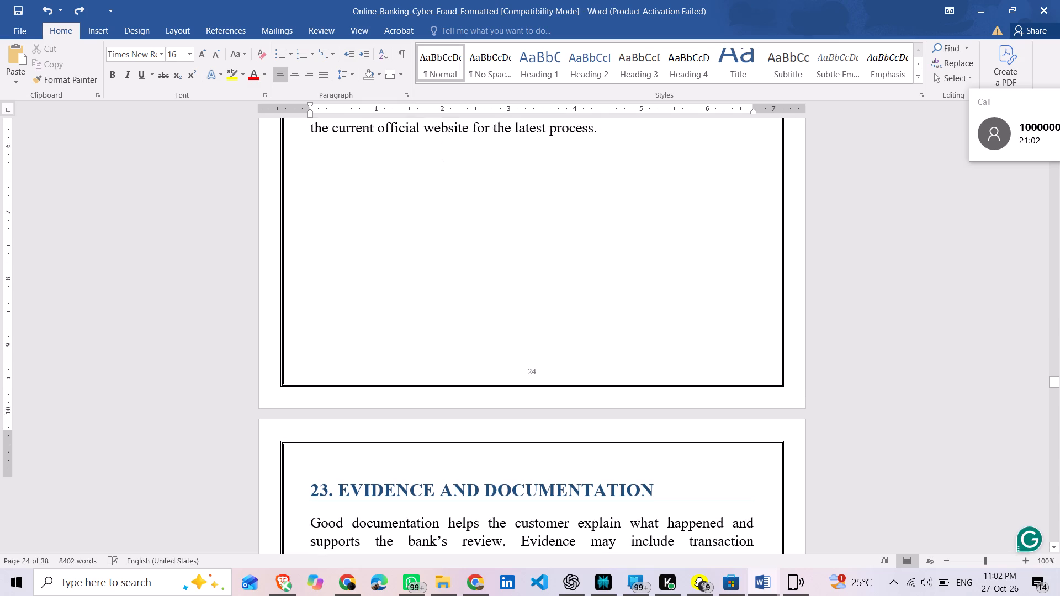
pyautogui.scroll(7, 584, 317)
pyautogui.scroll(20, 584, 317)
pyautogui.hscroll(2, 584, 317)
pyautogui.scroll(20, 584, 317)
pyautogui.scroll(20, 584, 317)
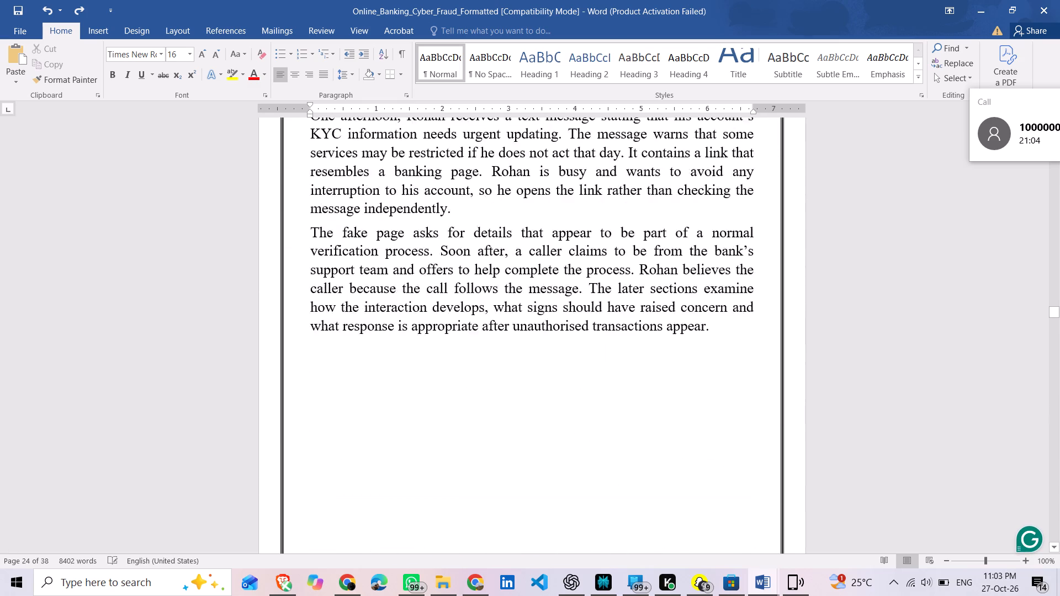
pyautogui.scroll(9, 584, 317)
pyautogui.scroll(20, 584, 317)
pyautogui.scroll(20, 584, 317)
pyautogui.scroll(9, 584, 317)
pyautogui.scroll(13, 584, 317)
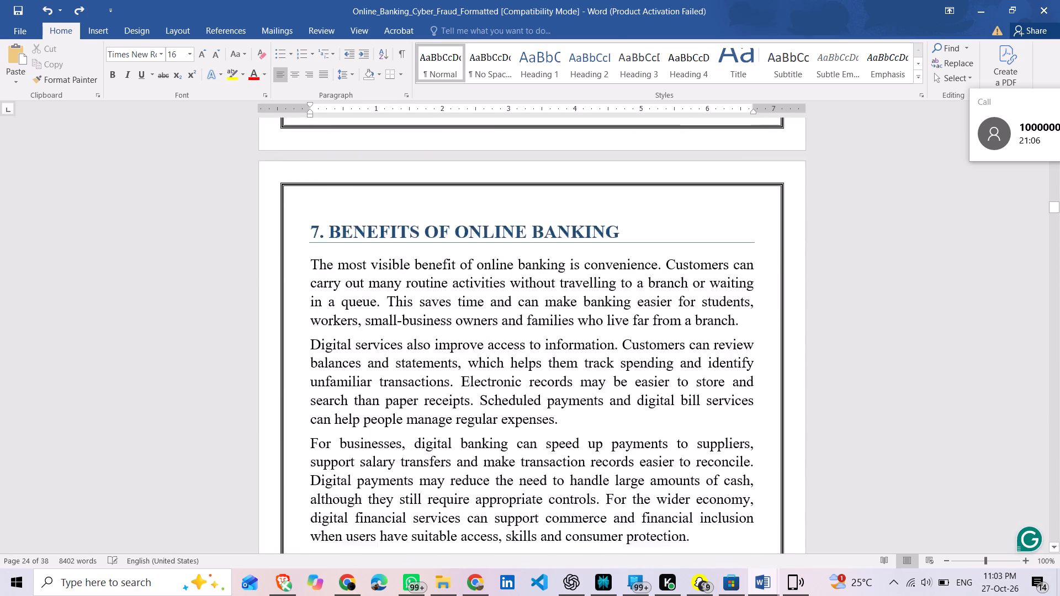
pyautogui.scroll(19, 584, 317)
pyautogui.scroll(-3, 584, 317)
pyautogui.keyDown('ctrl'); pyautogui.scroll(1, 584, 317); pyautogui.keyUp('ctrl')
pyautogui.keyDown('ctrl'); pyautogui.scroll(-2, 584, 317); pyautogui.keyUp('ctrl')
pyautogui.keyDown('ctrl'); pyautogui.scroll(1, 584, 317); pyautogui.keyUp('ctrl')
pyautogui.keyDown('ctrl'); pyautogui.scroll(-2, 584, 317); pyautogui.keyUp('ctrl')
pyautogui.scroll(-14, 584, 317)
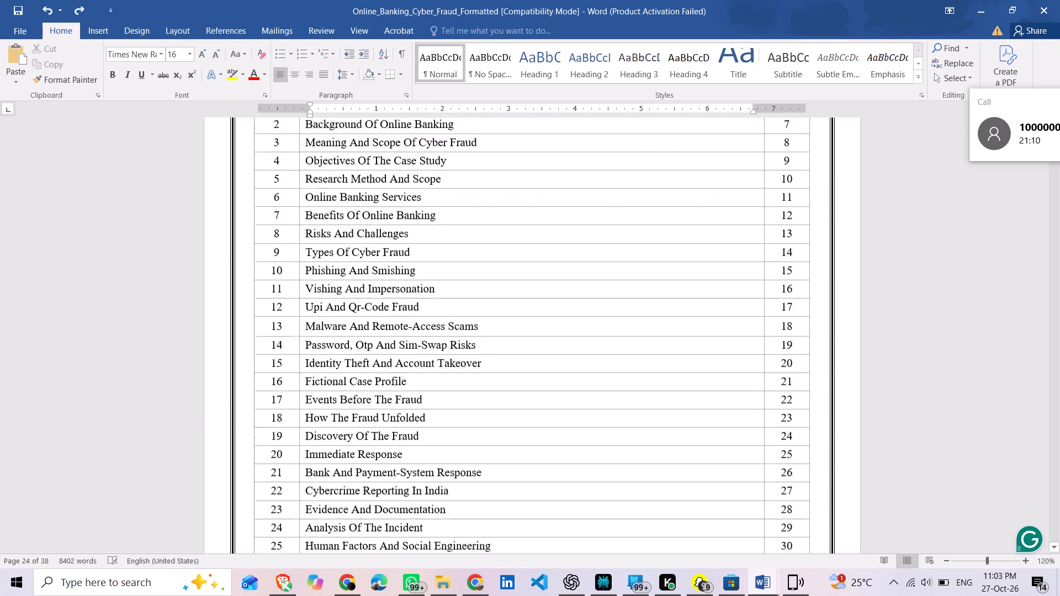
pyautogui.scroll(-3, 584, 317)
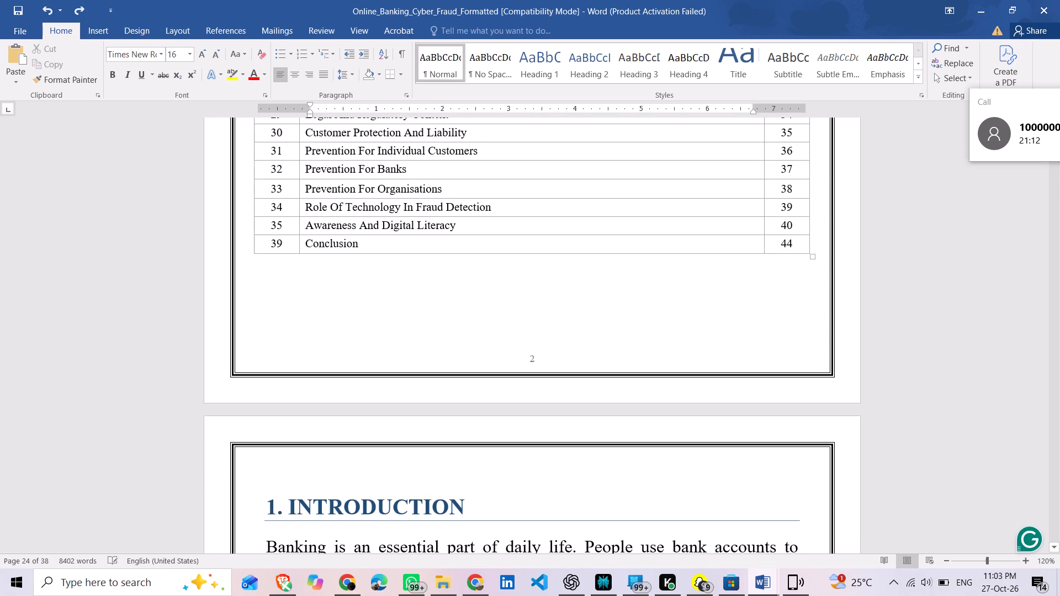
pyautogui.click(284, 241)
pyautogui.press('BackSpace')
pyautogui.press('6')
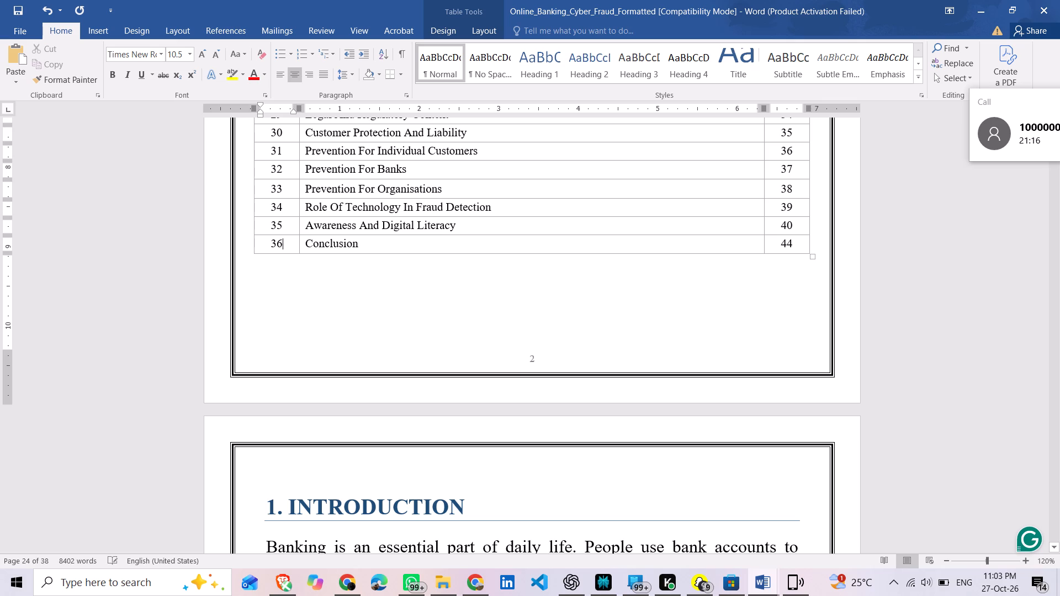
# Clear the page number of the Introduction row in the table of contents.
pyautogui.scroll(3, 594, 273)
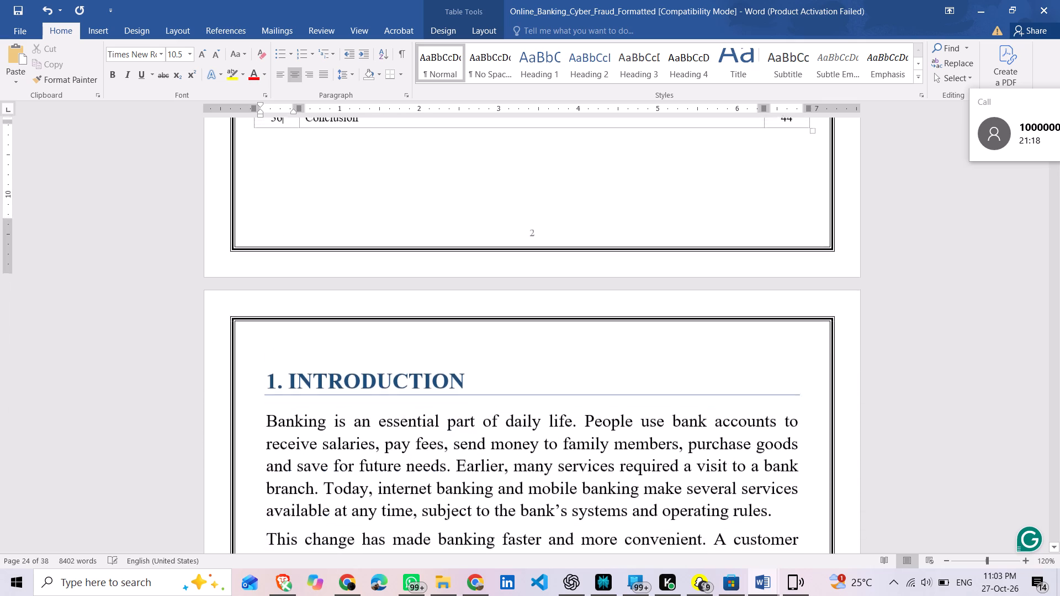
pyautogui.scroll(3, 594, 273)
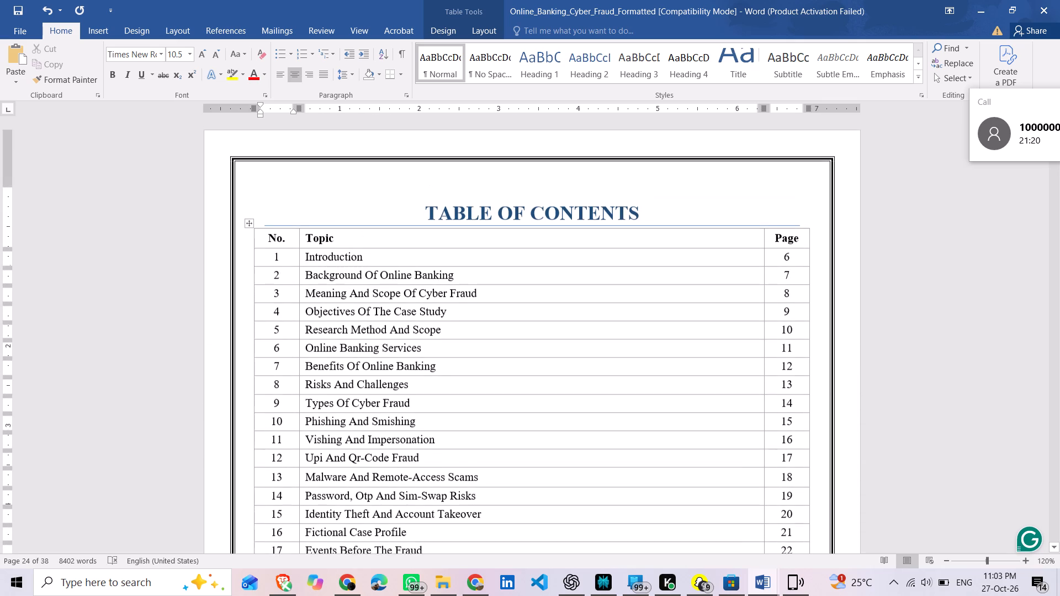
pyautogui.click(792, 258)
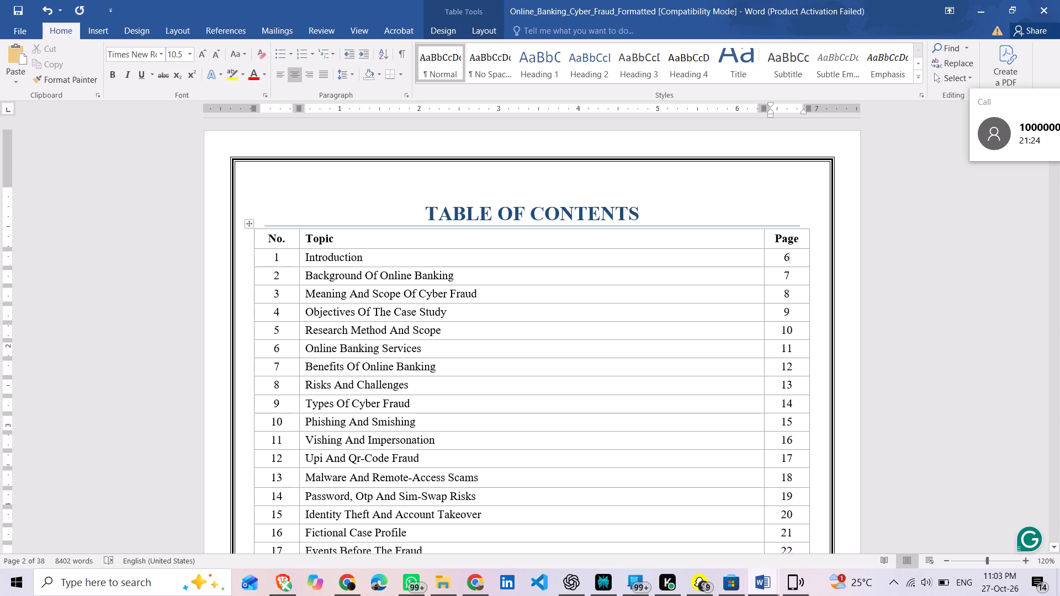
pyautogui.press('BackSpace')
# Review the report from the table of contents through section 36, Conclusion, checking each section's heading number and footer page number.
pyautogui.scroll(-8, 682, 301)
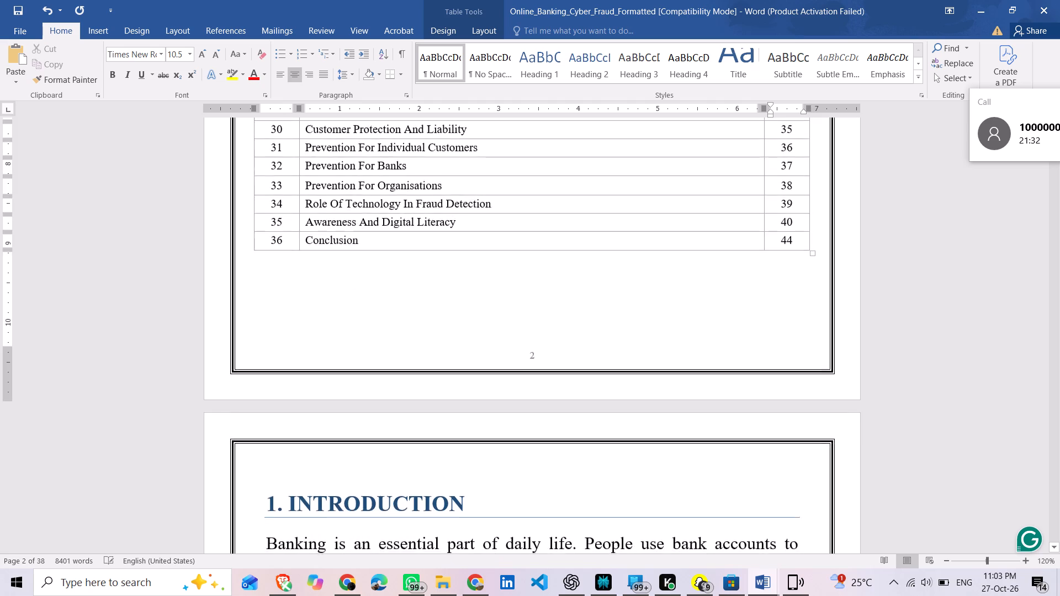
pyautogui.scroll(-5, 682, 301)
pyautogui.keyDown('ctrl'); pyautogui.scroll(-4, 682, 301); pyautogui.keyUp('ctrl')
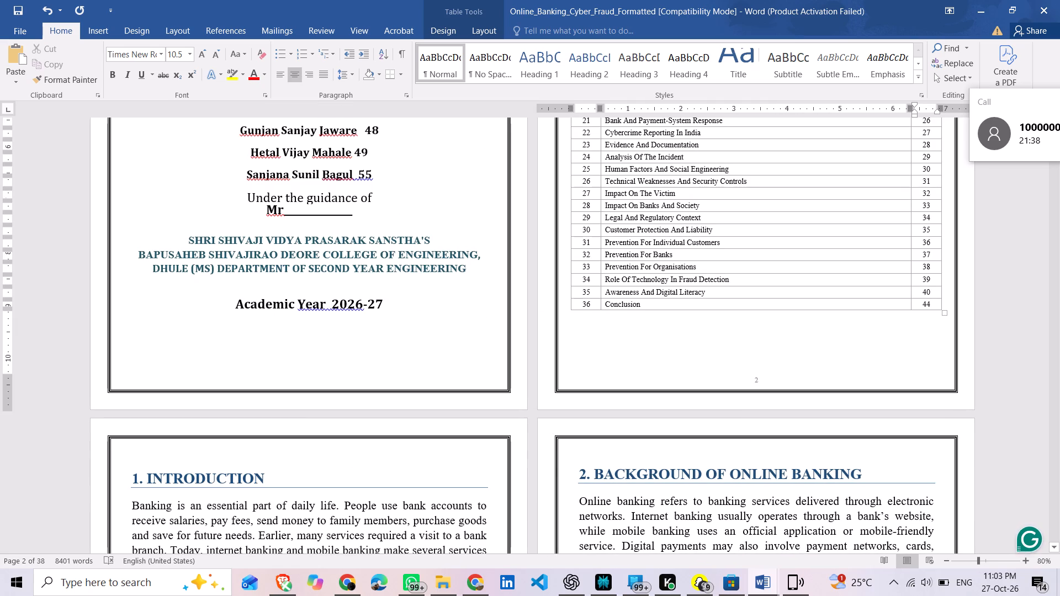
pyautogui.scroll(-2, 442, 349)
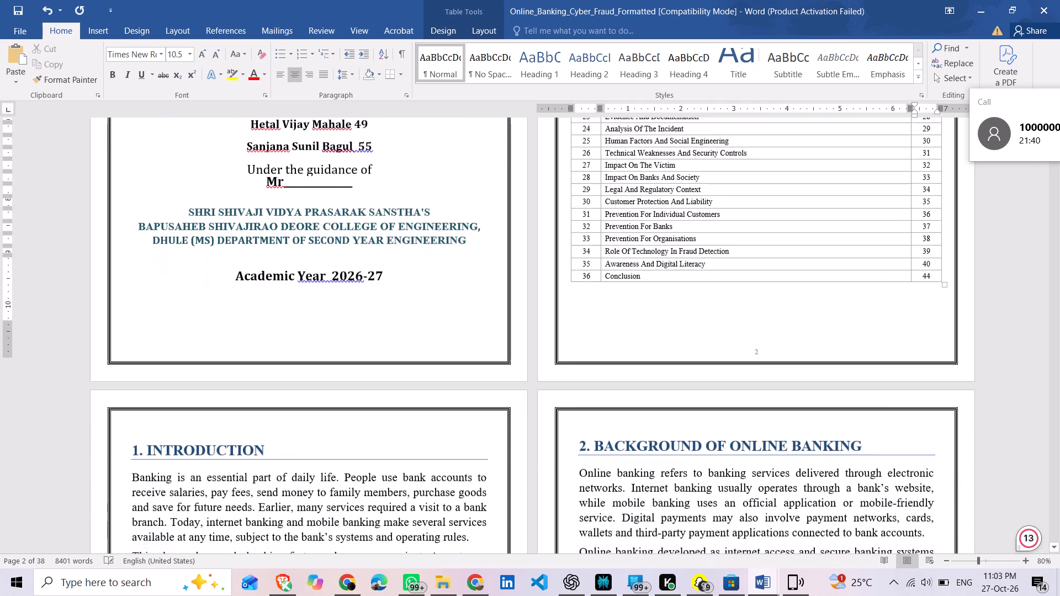
pyautogui.scroll(-5, 442, 349)
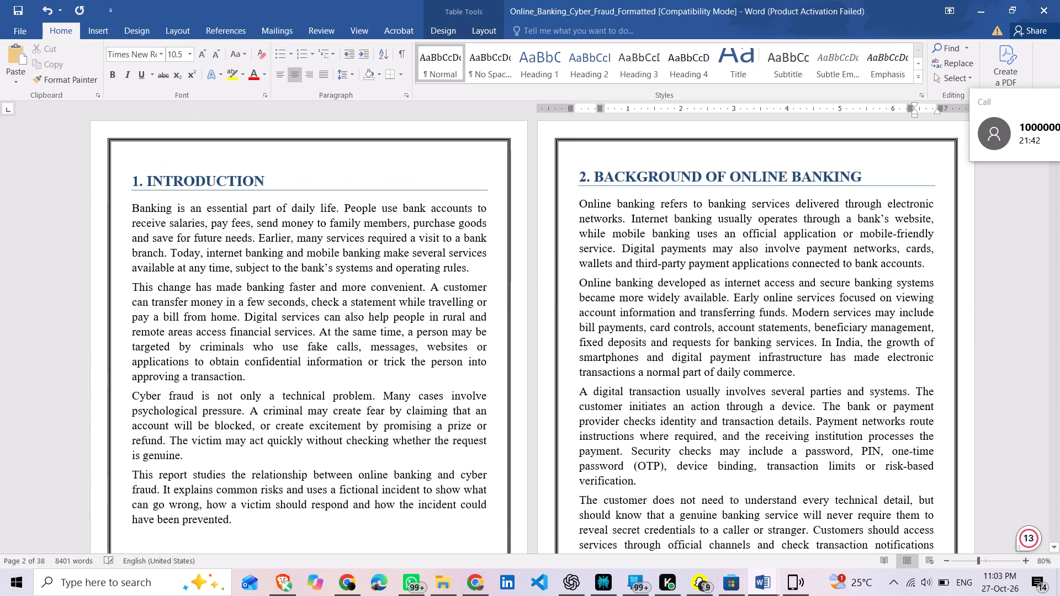
pyautogui.scroll(-4, 442, 349)
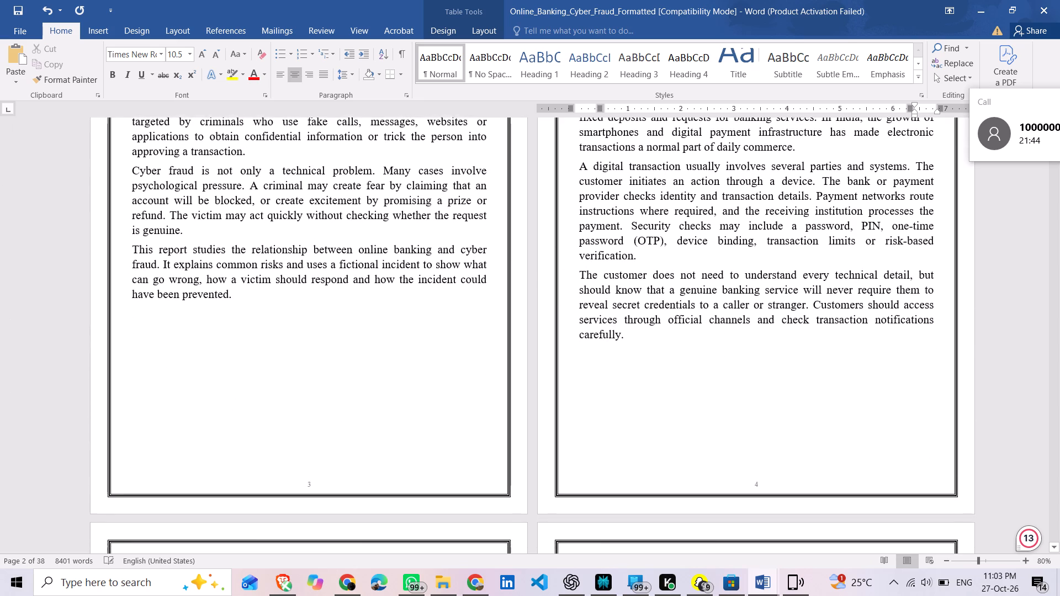
pyautogui.scroll(-8, 442, 349)
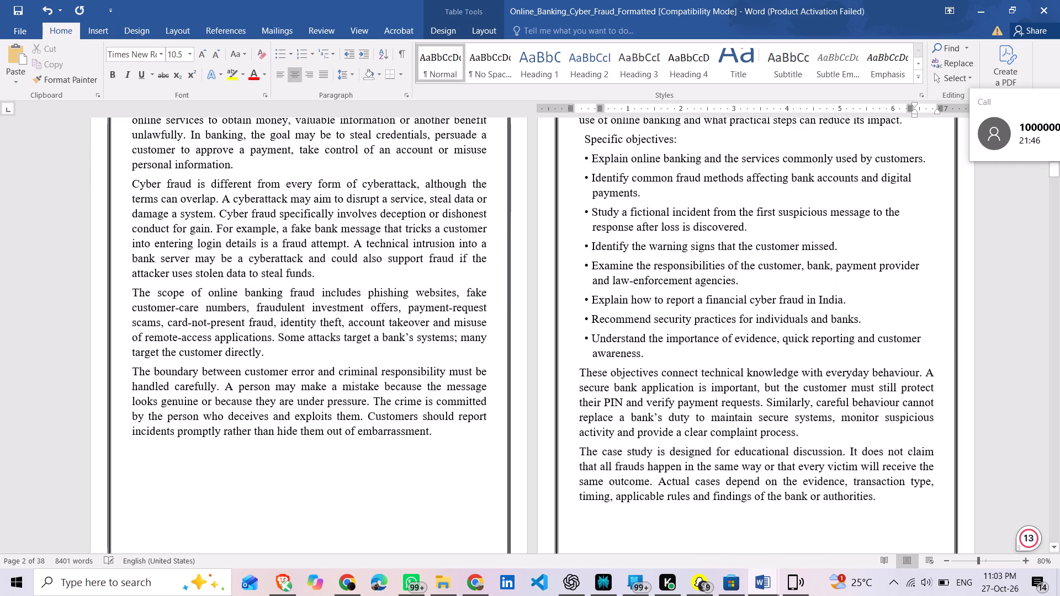
pyautogui.scroll(-8, 442, 349)
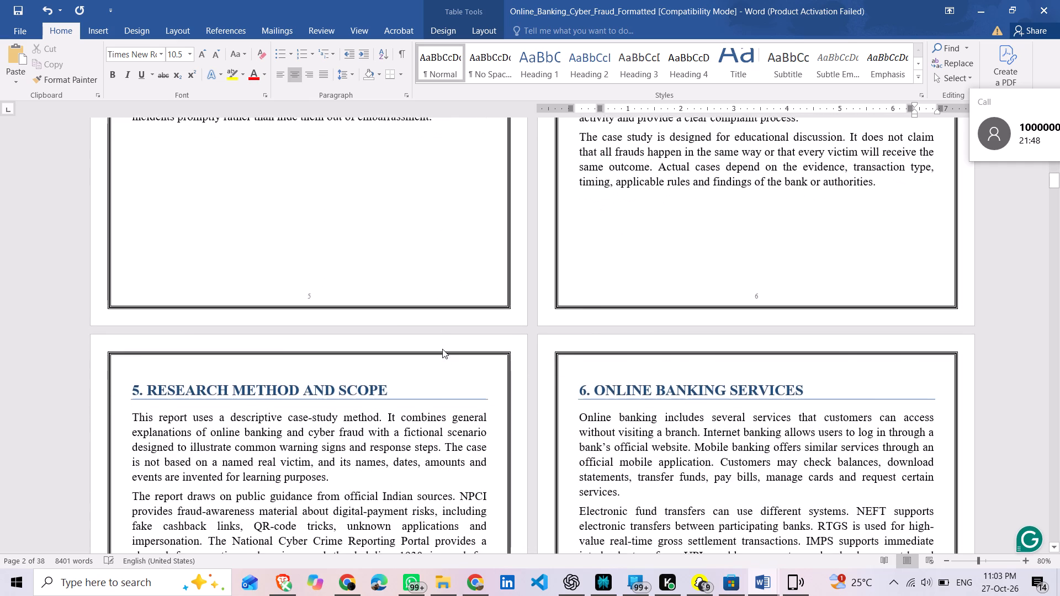
pyautogui.scroll(-4, 442, 349)
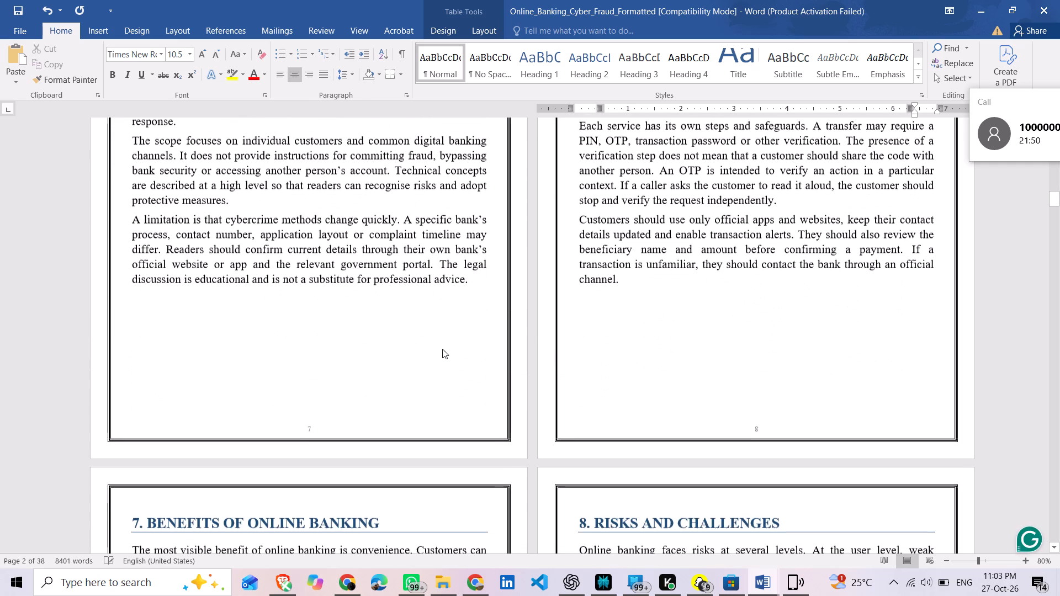
pyautogui.scroll(-3, 442, 349)
pyautogui.scroll(1, 442, 349)
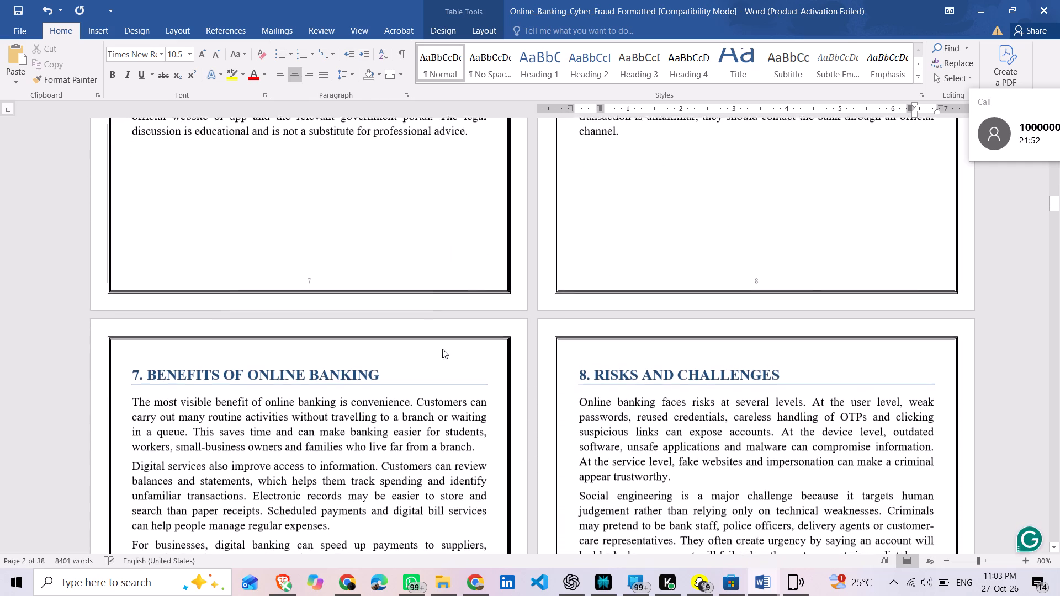
pyautogui.scroll(-1, 442, 349)
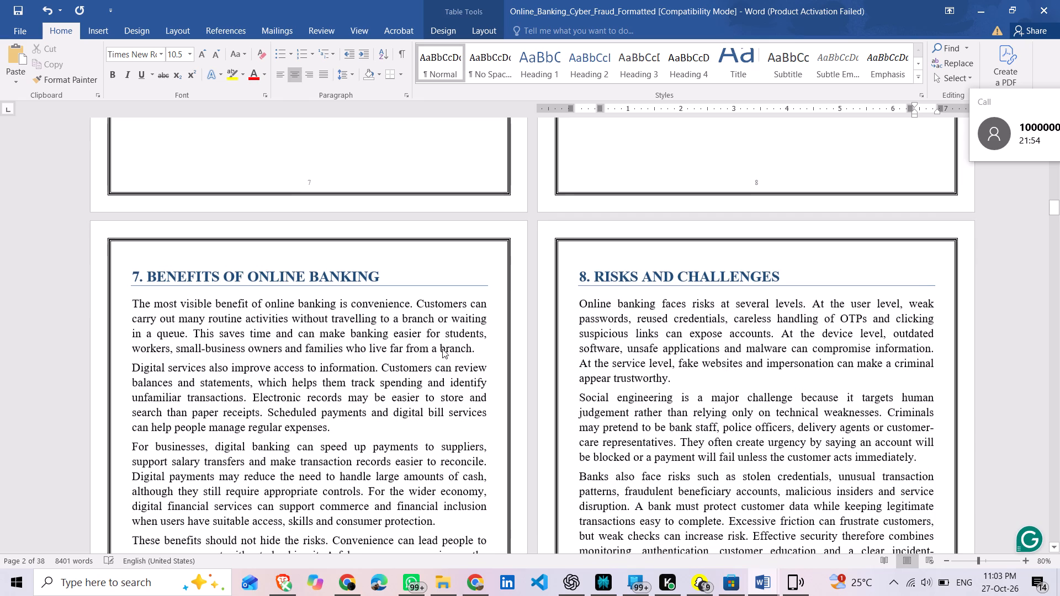
pyautogui.scroll(-2, 442, 349)
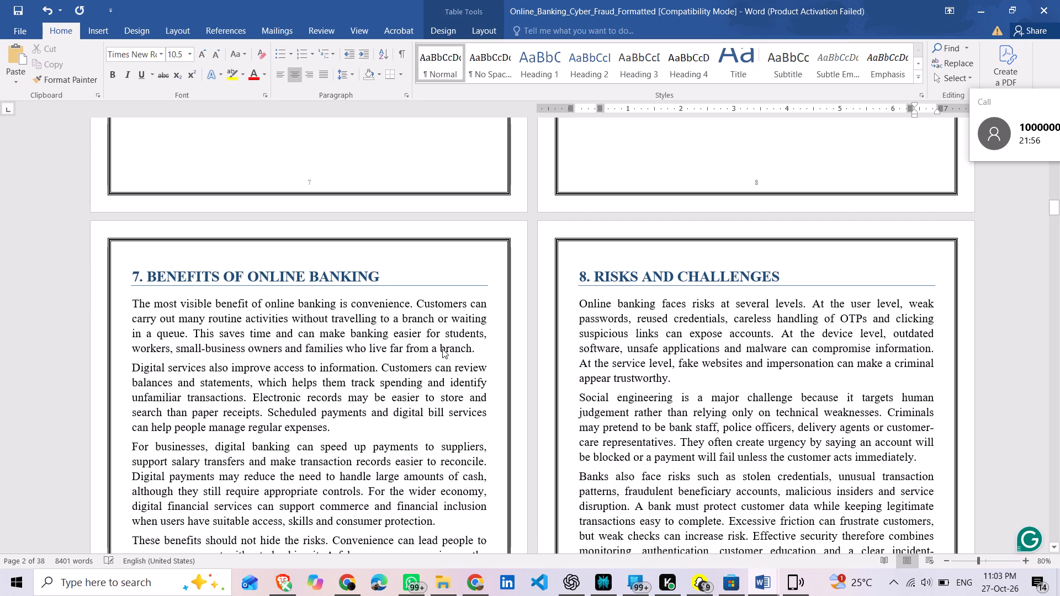
pyautogui.scroll(-3, 442, 349)
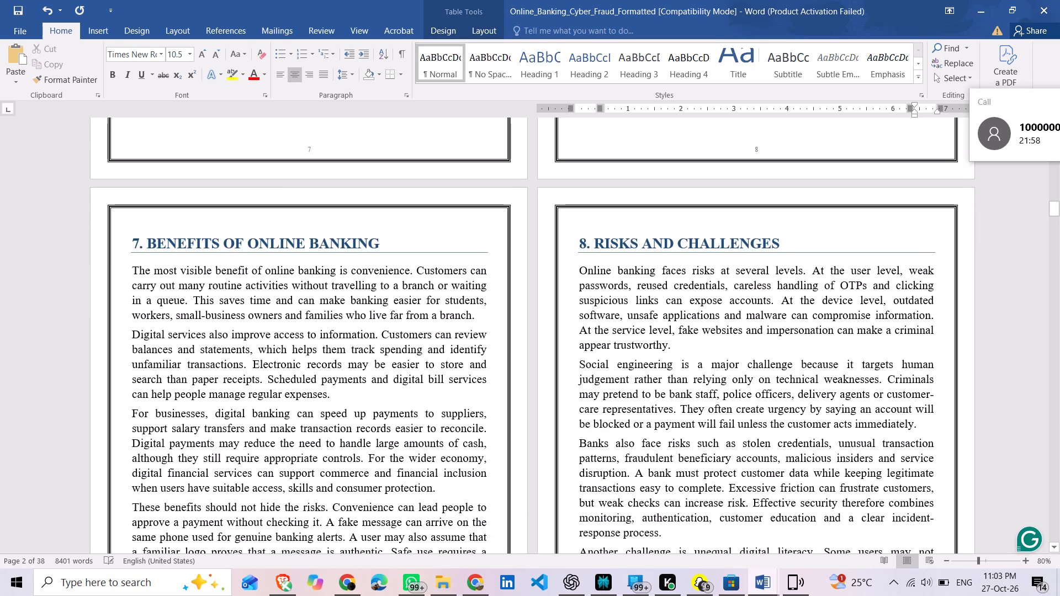
pyautogui.scroll(-1, 442, 349)
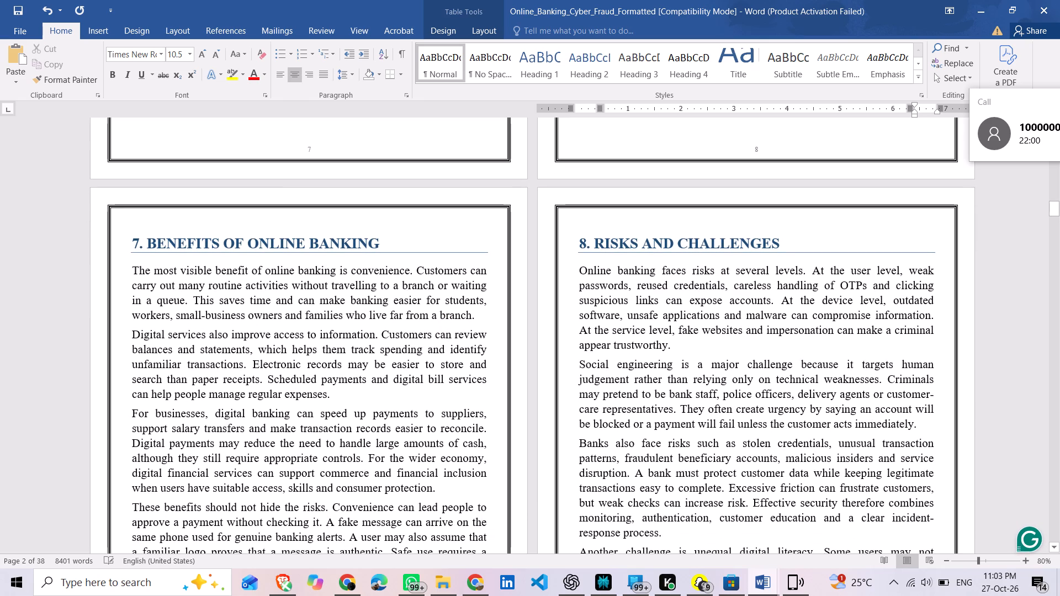
pyautogui.scroll(-2, 442, 349)
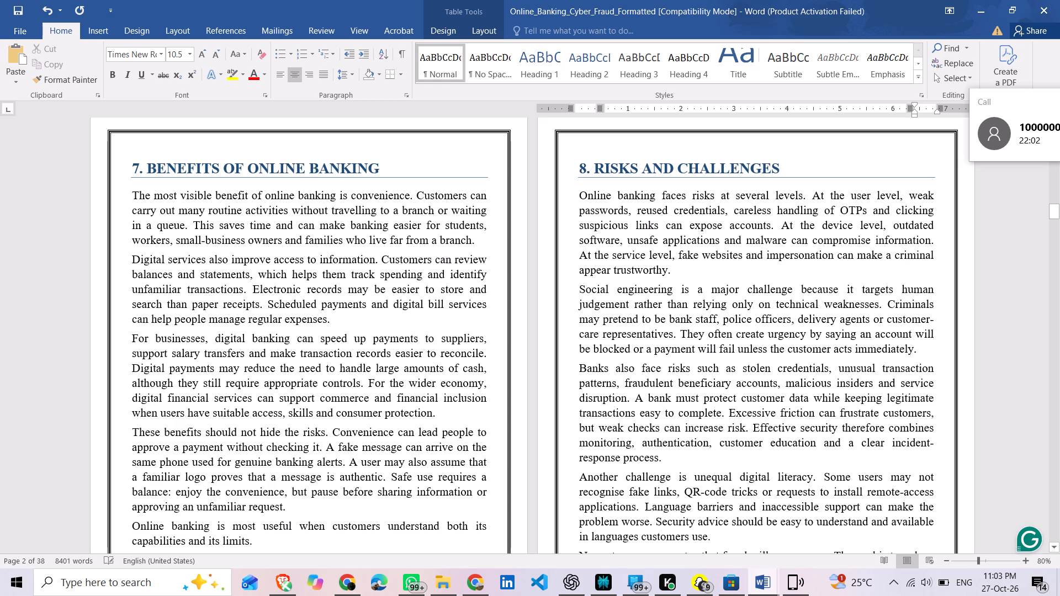
pyautogui.scroll(-4, 442, 349)
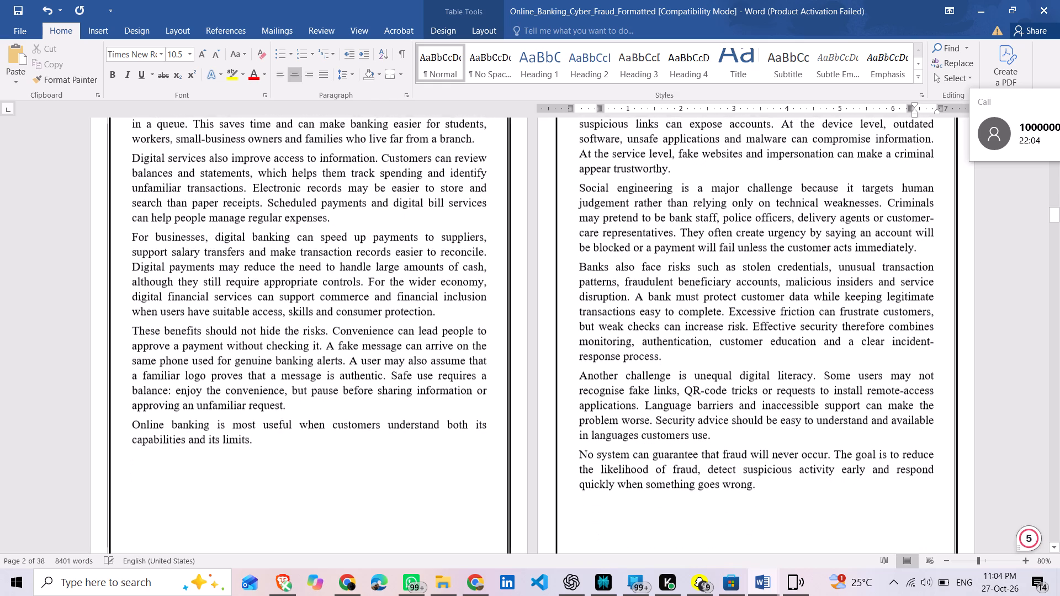
pyautogui.scroll(-6, 442, 349)
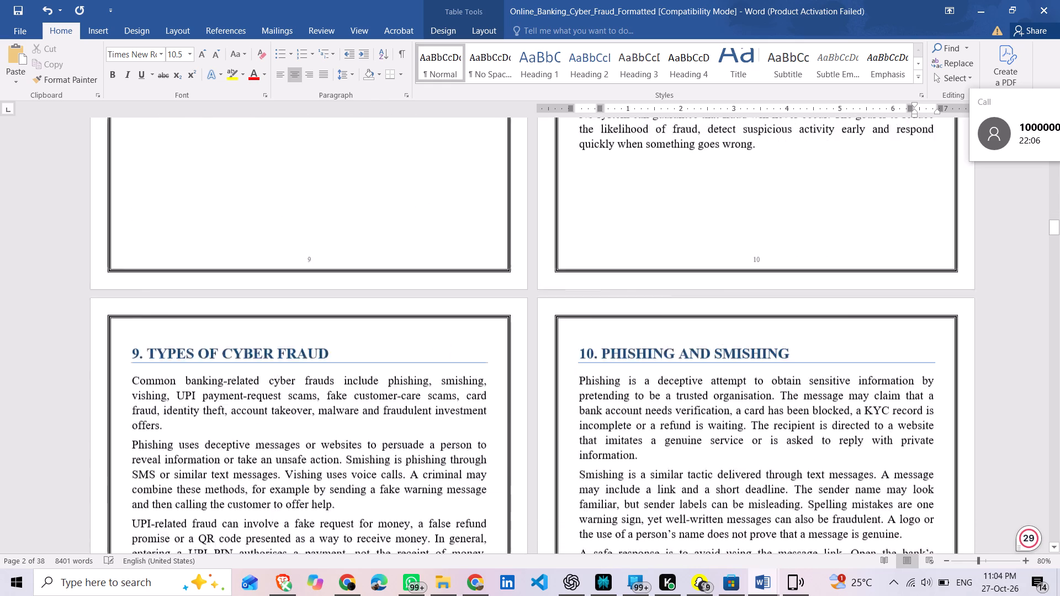
pyautogui.scroll(-9, 442, 349)
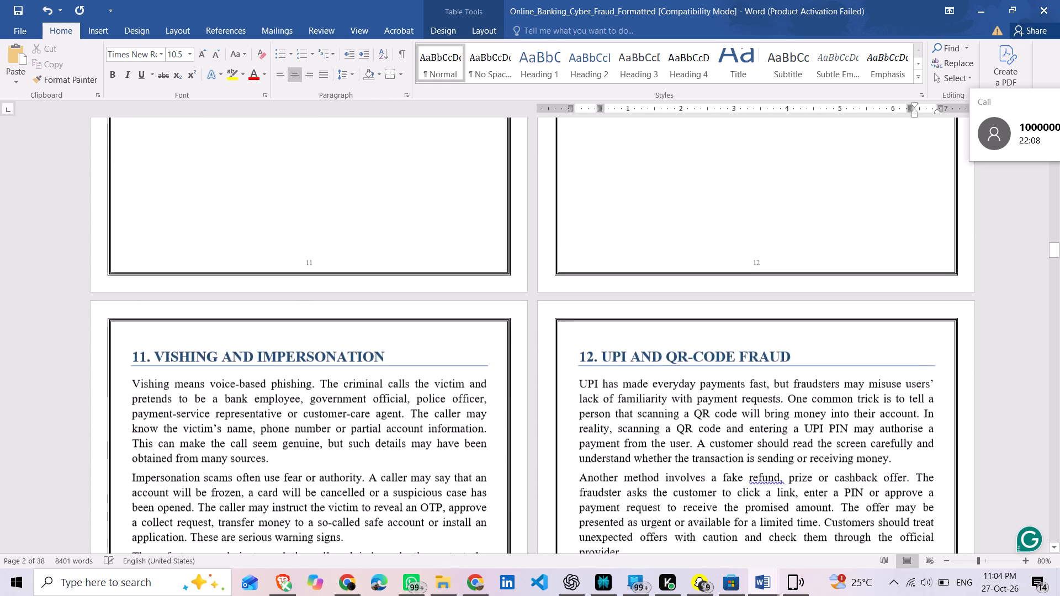
pyautogui.scroll(-16, 442, 349)
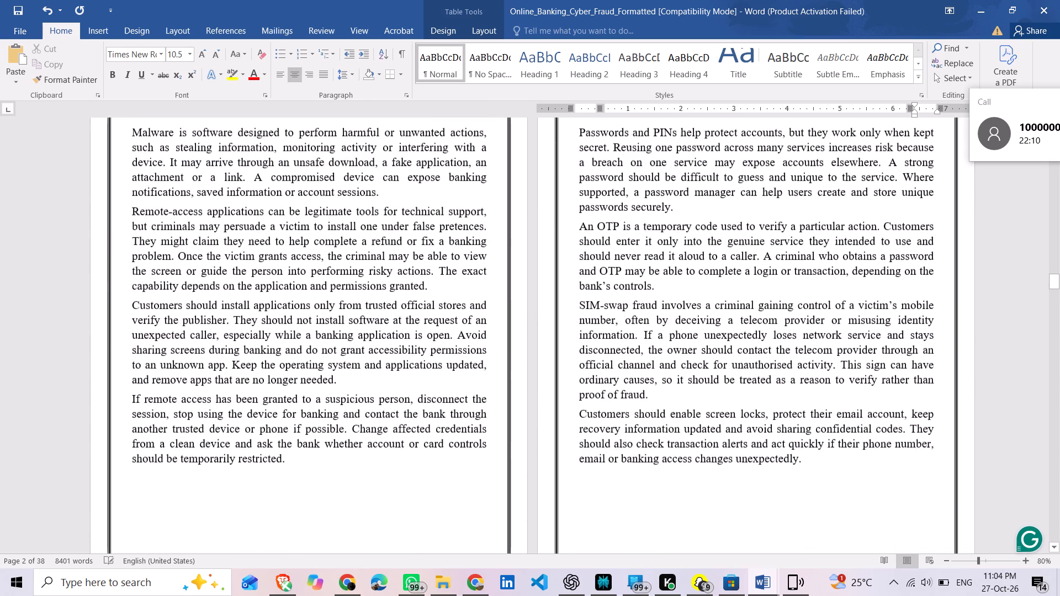
pyautogui.scroll(-5, 442, 349)
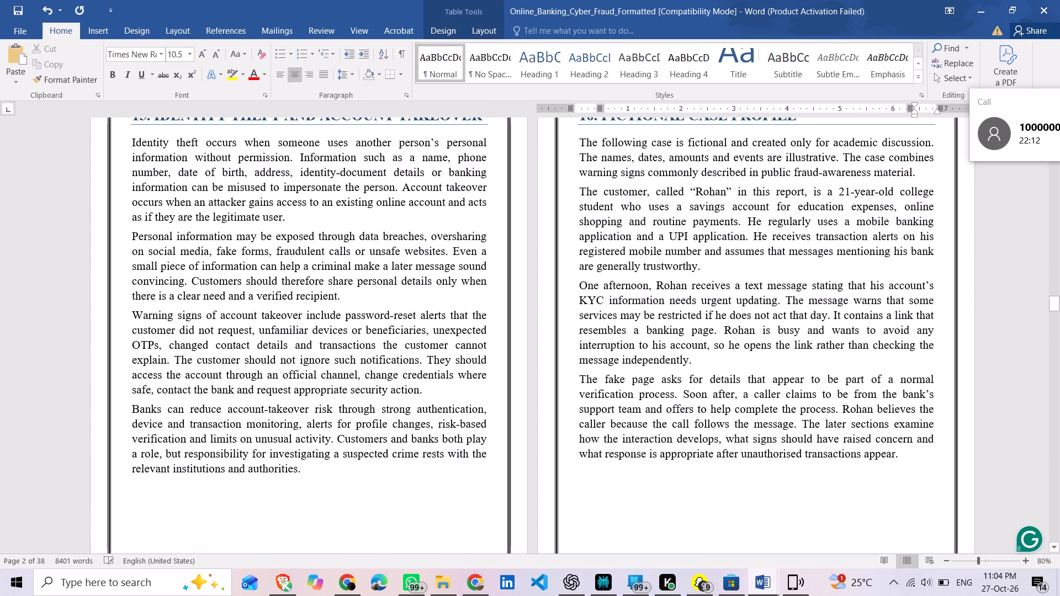
pyautogui.scroll(-4, 442, 349)
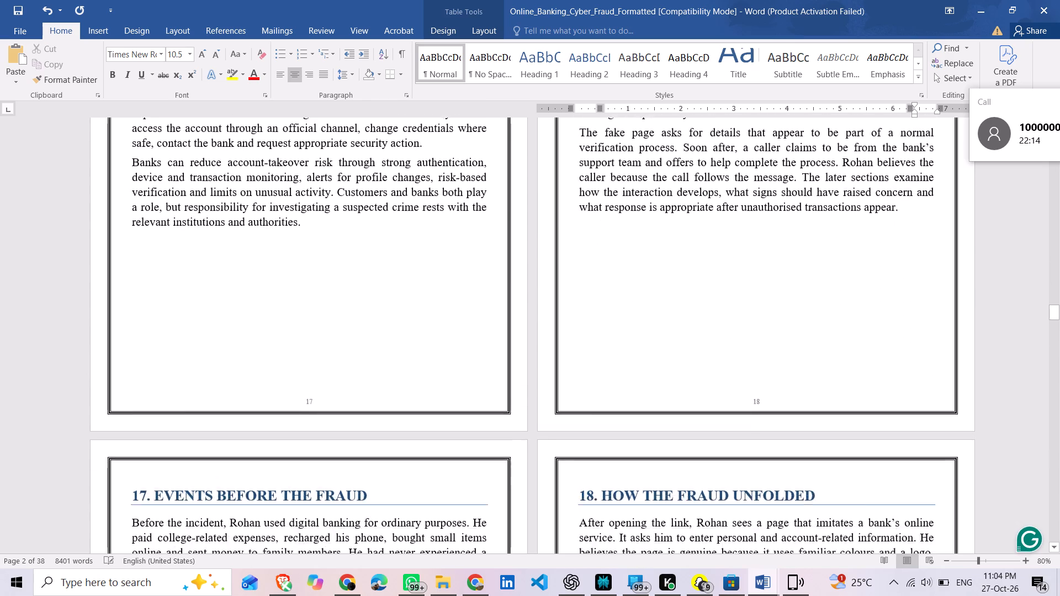
pyautogui.scroll(-5, 442, 349)
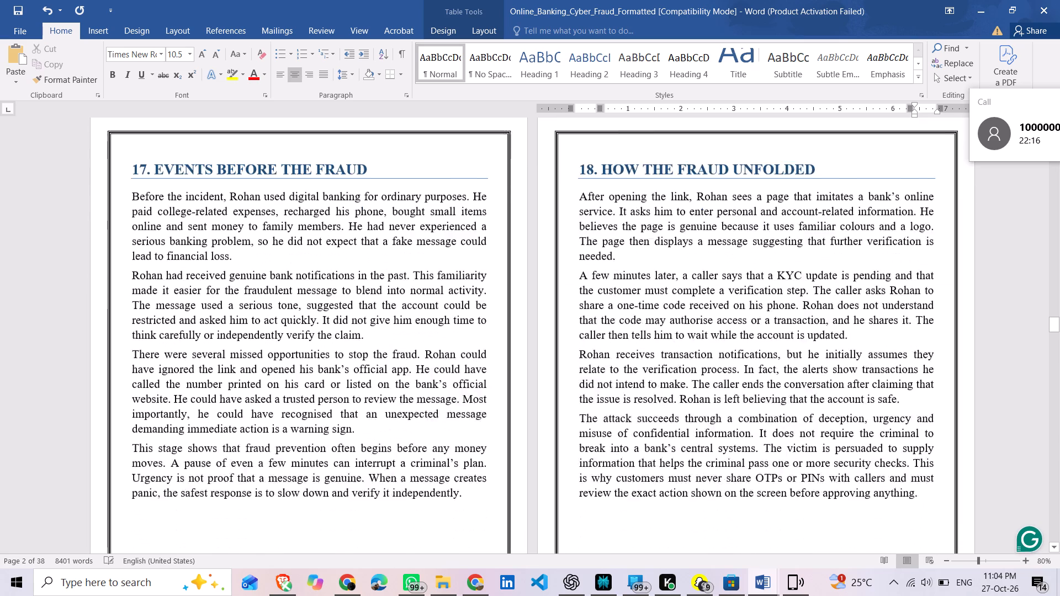
pyautogui.scroll(-3, 442, 349)
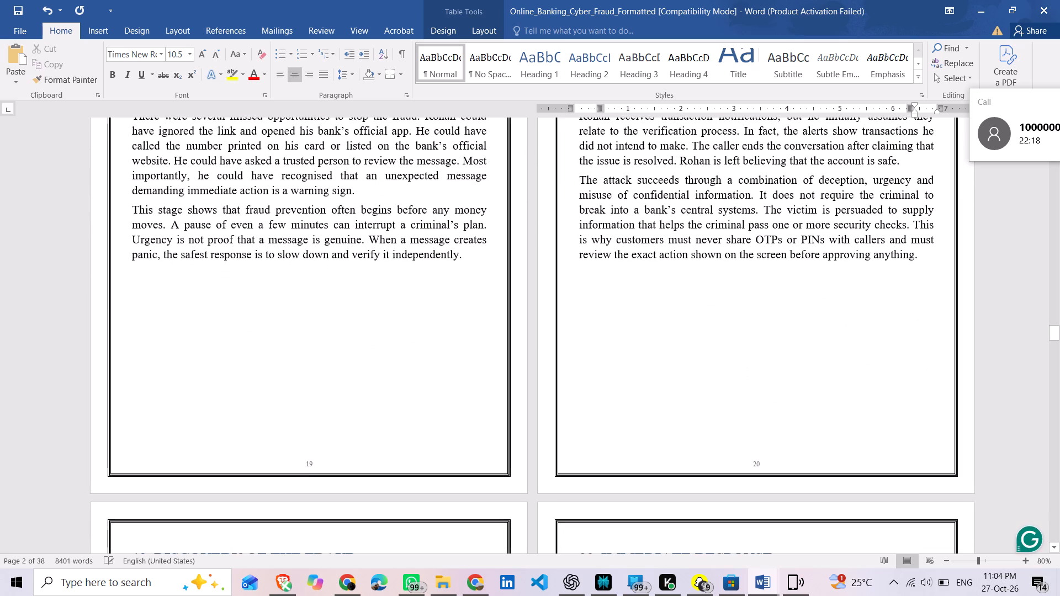
pyautogui.scroll(-1, 442, 349)
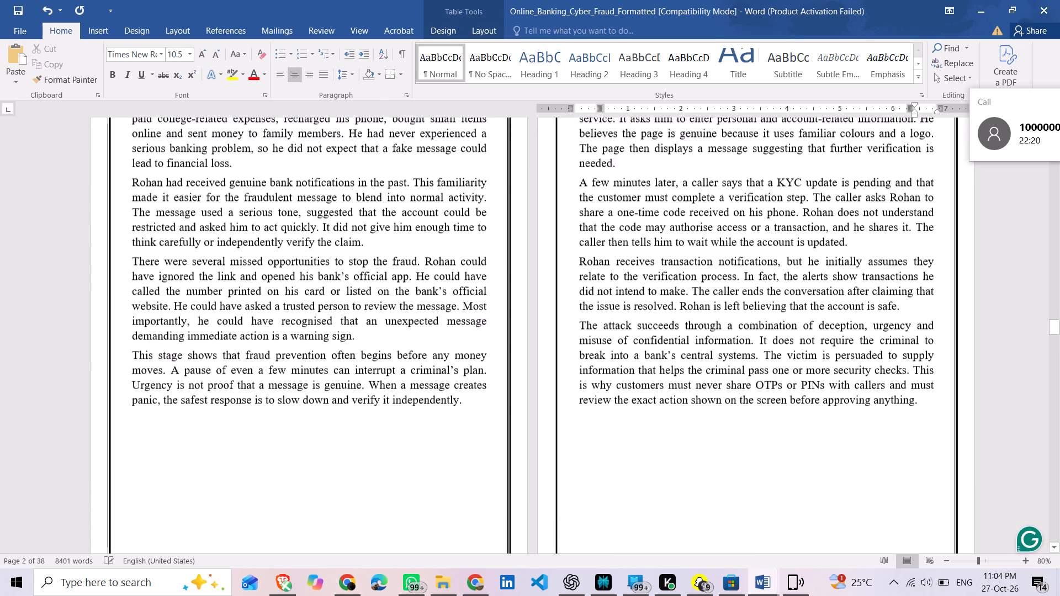
pyautogui.scroll(-9, 442, 349)
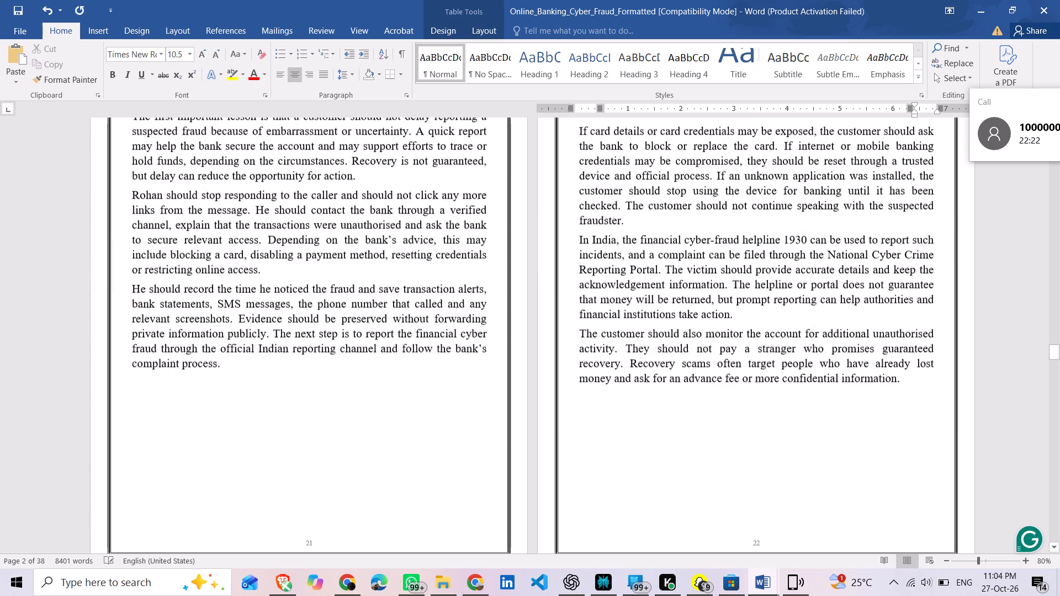
pyautogui.scroll(-13, 442, 349)
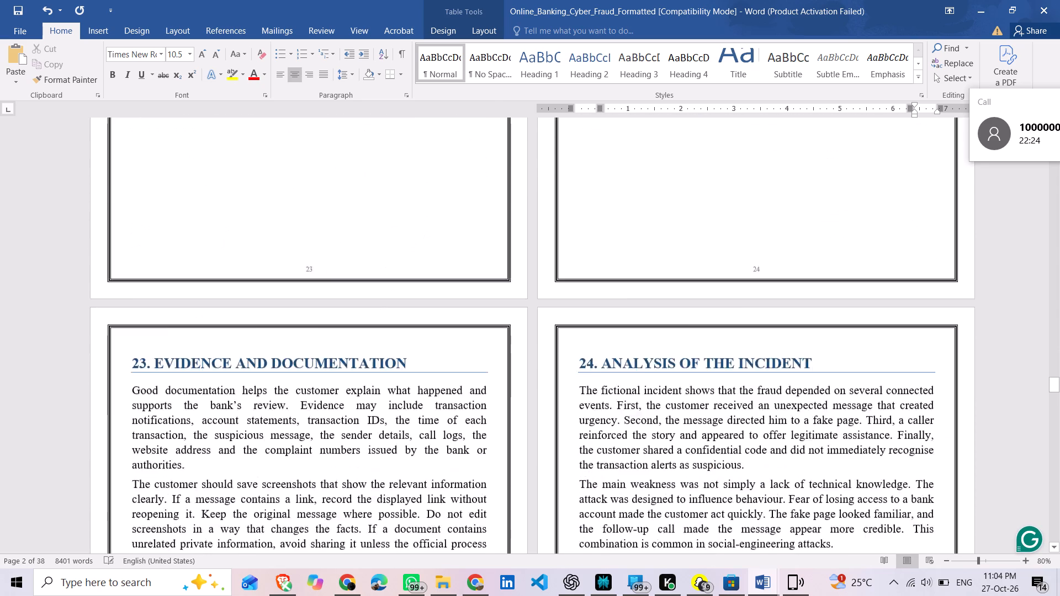
pyautogui.scroll(-19, 442, 349)
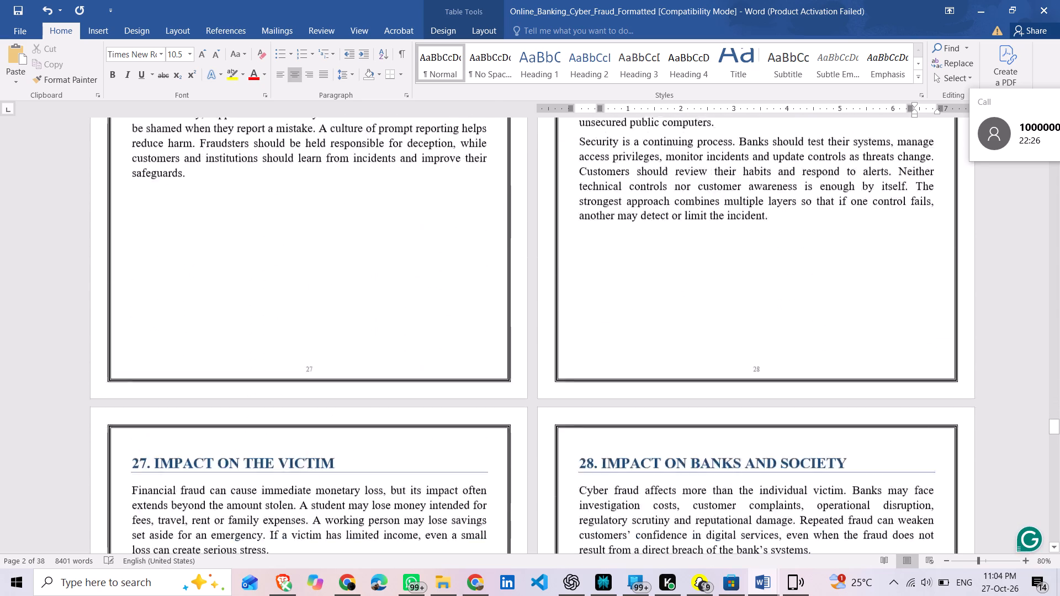
pyautogui.scroll(-8, 442, 349)
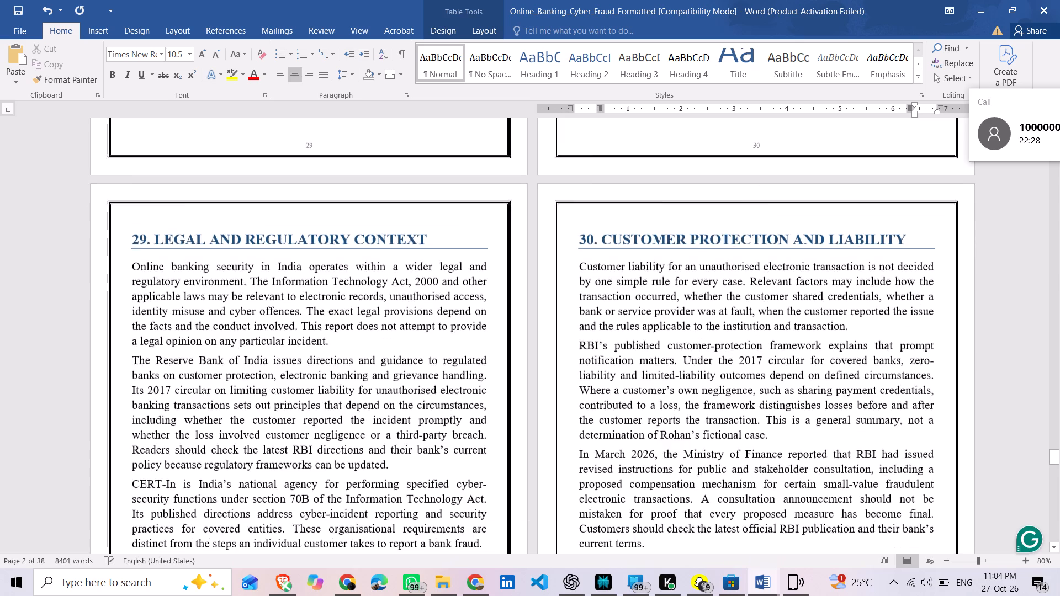
pyautogui.scroll(-5, 442, 349)
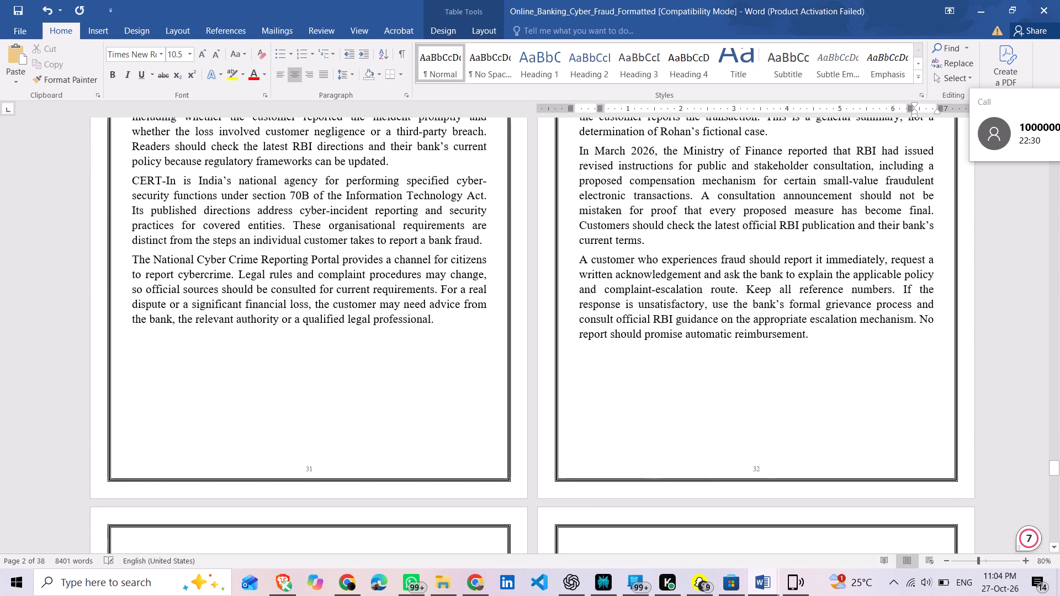
pyautogui.scroll(-1, 442, 349)
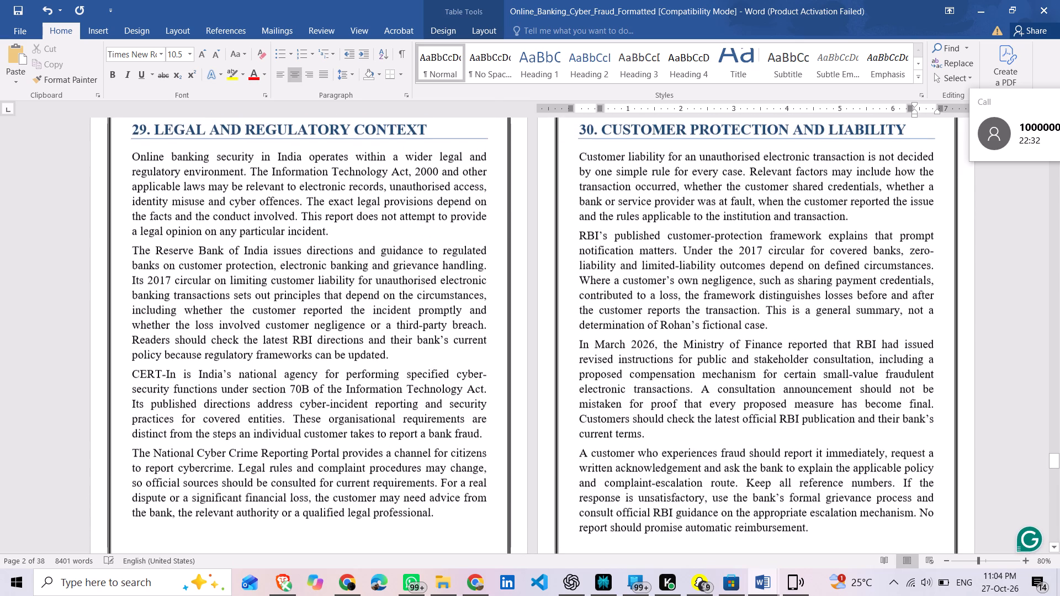
pyautogui.scroll(-4, 442, 349)
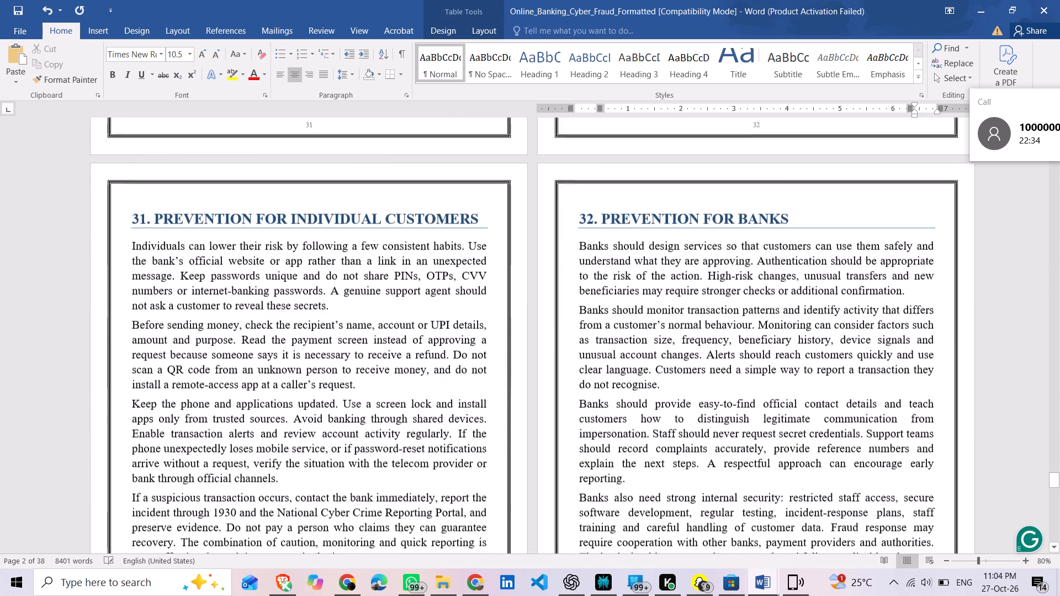
pyautogui.scroll(-7, 442, 349)
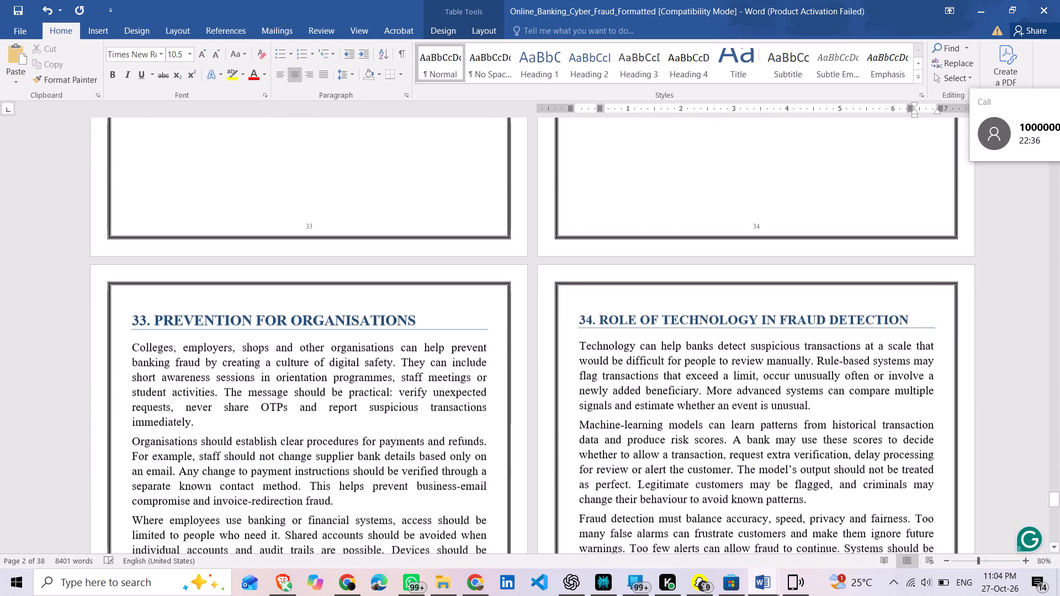
pyautogui.scroll(-2, 442, 349)
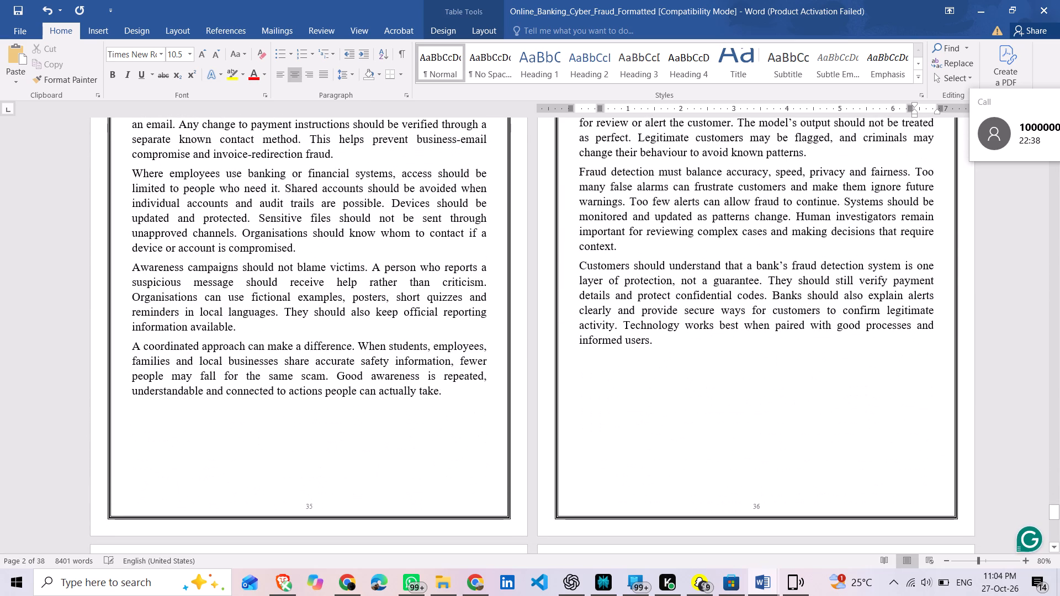
pyautogui.scroll(-4, 442, 349)
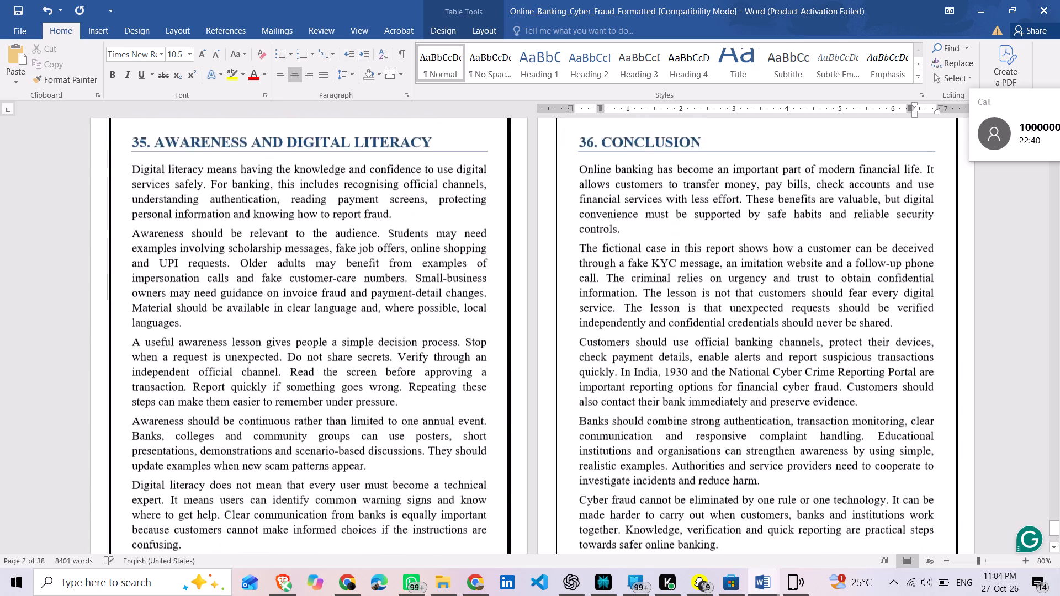
pyautogui.scroll(-4, 442, 349)
pyautogui.scroll(20, 442, 349)
pyautogui.scroll(17, 442, 349)
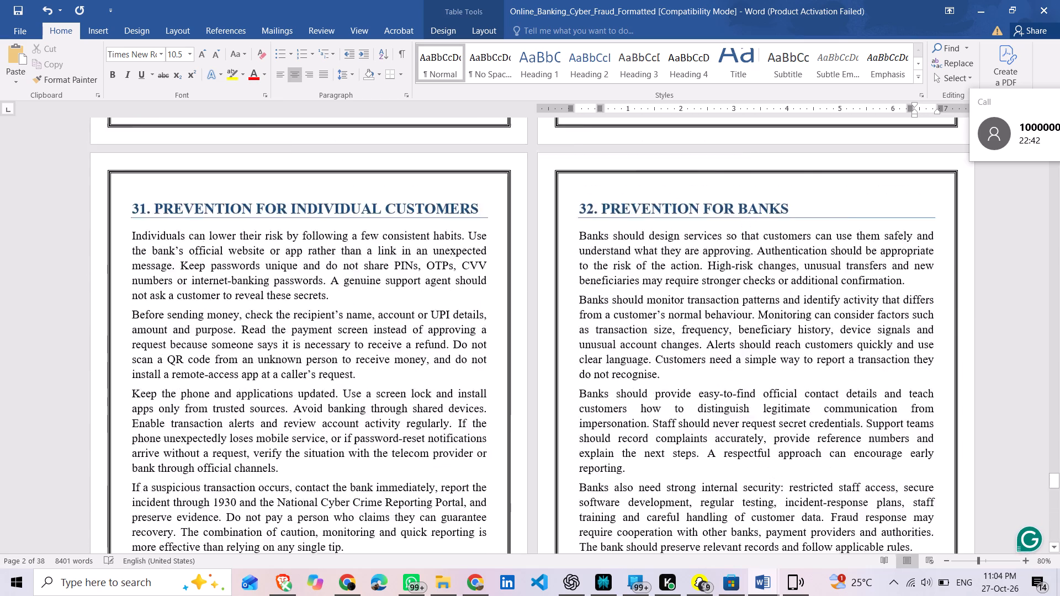
pyautogui.scroll(20, 442, 349)
pyautogui.scroll(20, 442, 349)
pyautogui.scroll(20, 442, 349)
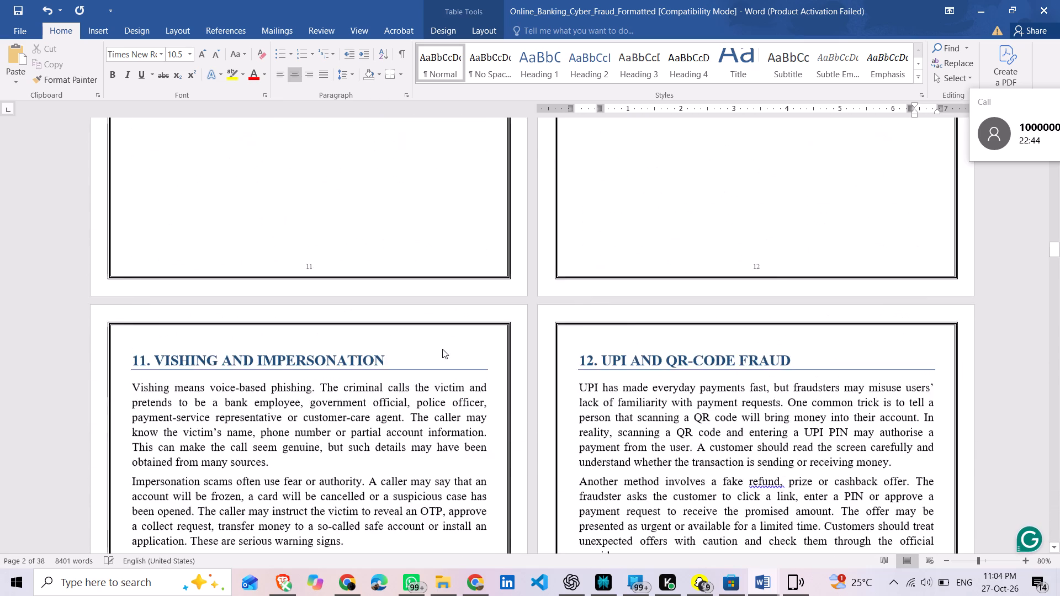
# Set the page number of the Introduction row in the table of contents to 3.
pyautogui.scroll(20, 442, 349)
pyautogui.scroll(20, 442, 349)
pyautogui.scroll(20, 442, 349)
pyautogui.scroll(18, 442, 349)
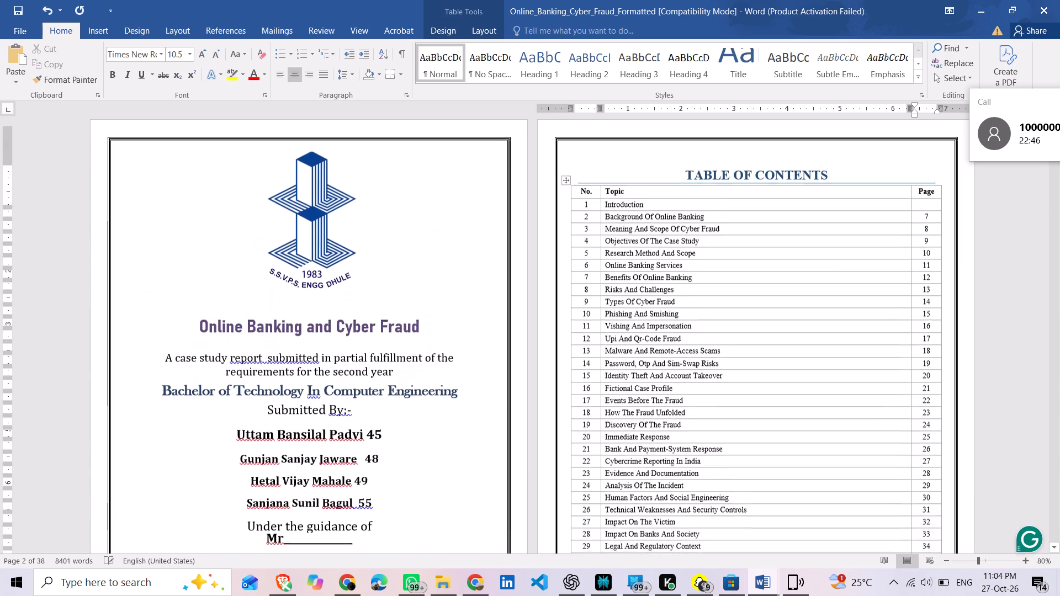
pyautogui.scroll(-6, 442, 349)
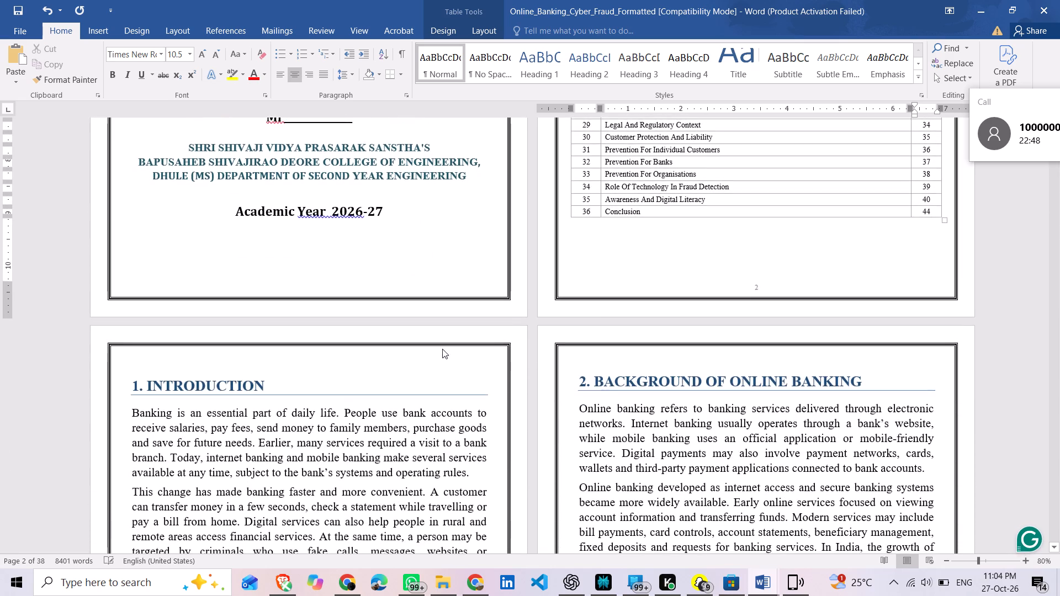
pyautogui.scroll(-4, 442, 349)
pyautogui.scroll(6, 442, 349)
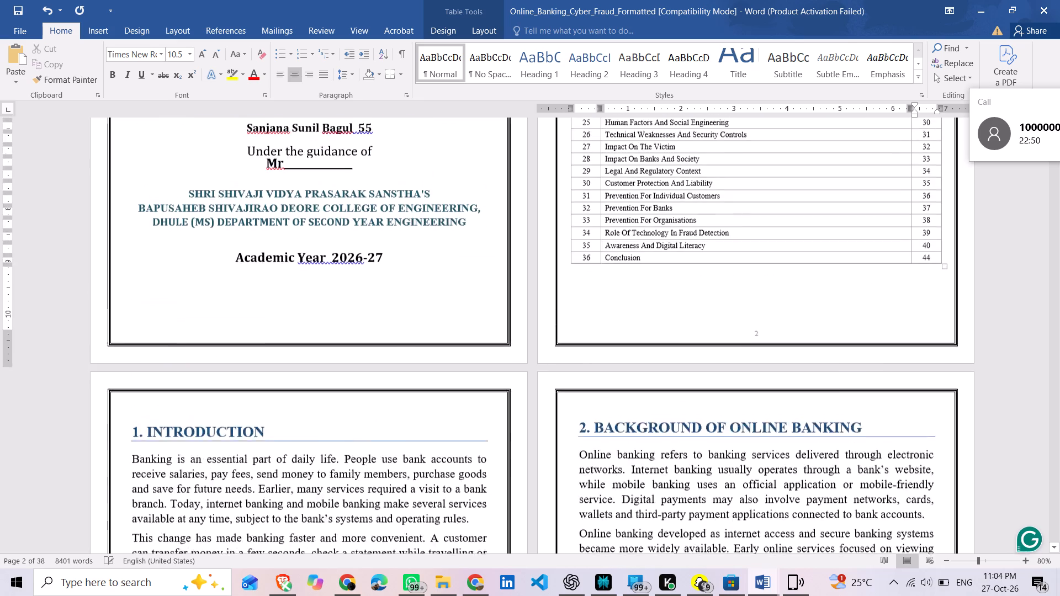
pyautogui.scroll(6, 442, 349)
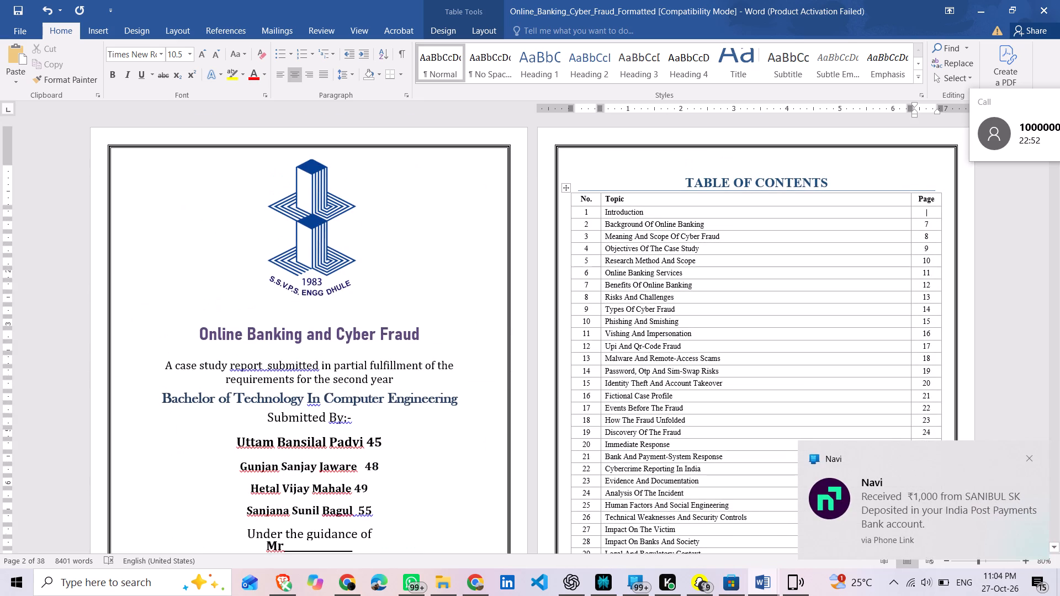
pyautogui.hscroll(-1, 618, 429)
pyautogui.scroll(-1, 618, 429)
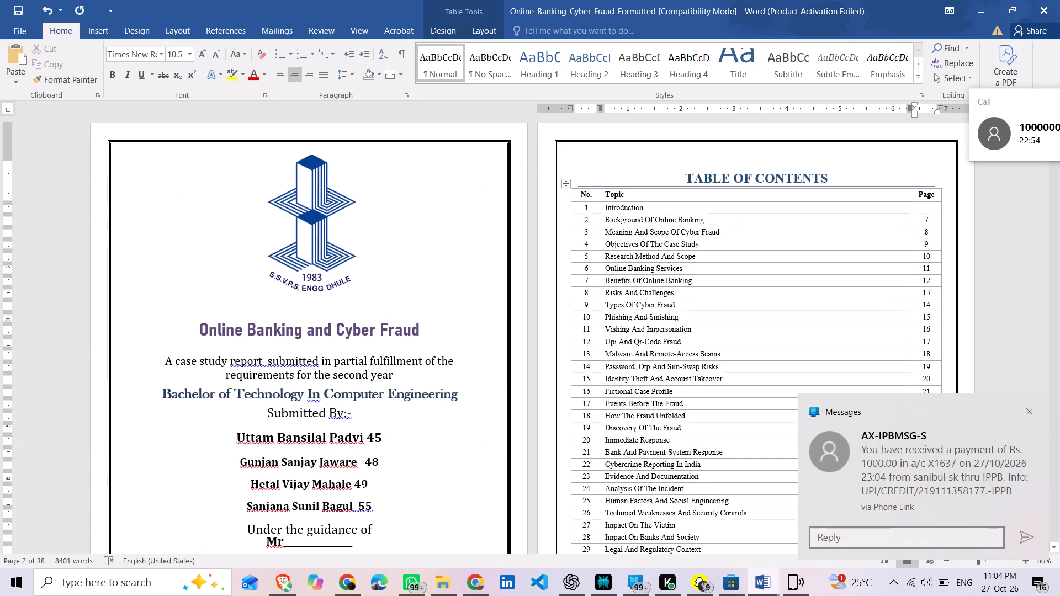
pyautogui.hscroll(-1, 618, 429)
pyautogui.hscroll(1, 618, 429)
pyautogui.scroll(3, 618, 429)
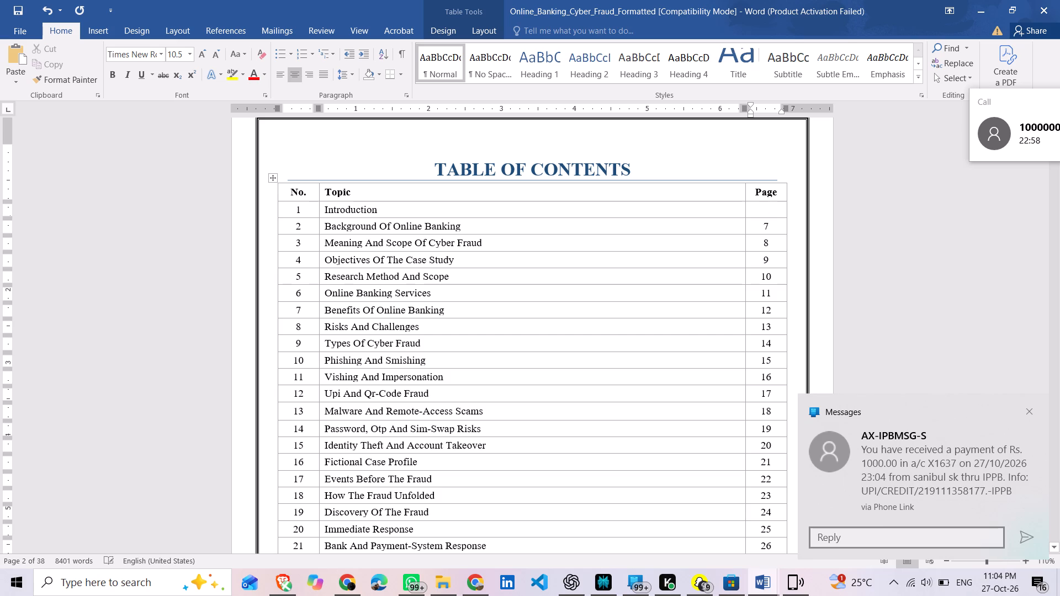
pyautogui.press('3')
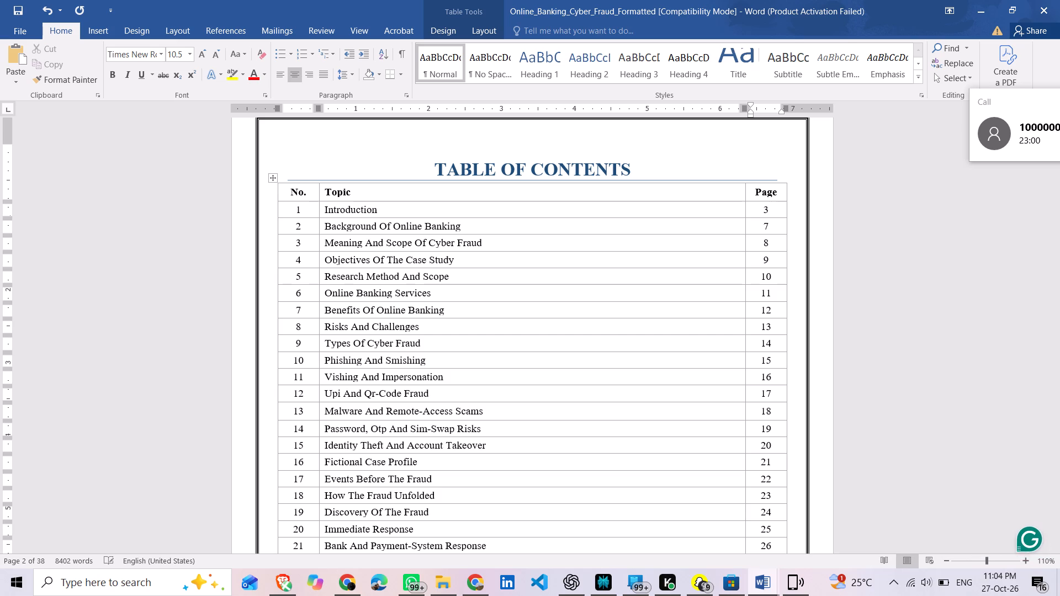
# Set the page numbers of table of contents rows 2, 3 and 4 (Background to Objectives) to 4, 5 and 6.
pyautogui.press('Down')
pyautogui.press('BackSpace')
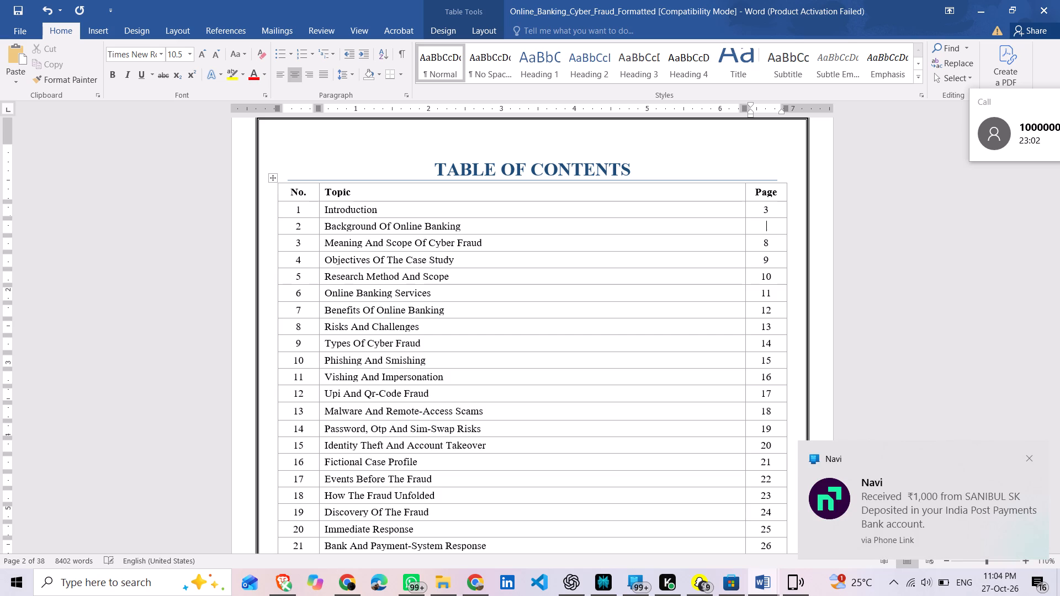
pyautogui.press('4')
pyautogui.press('Down')
pyautogui.press('BackSpace')
pyautogui.press('5')
pyautogui.press('Down')
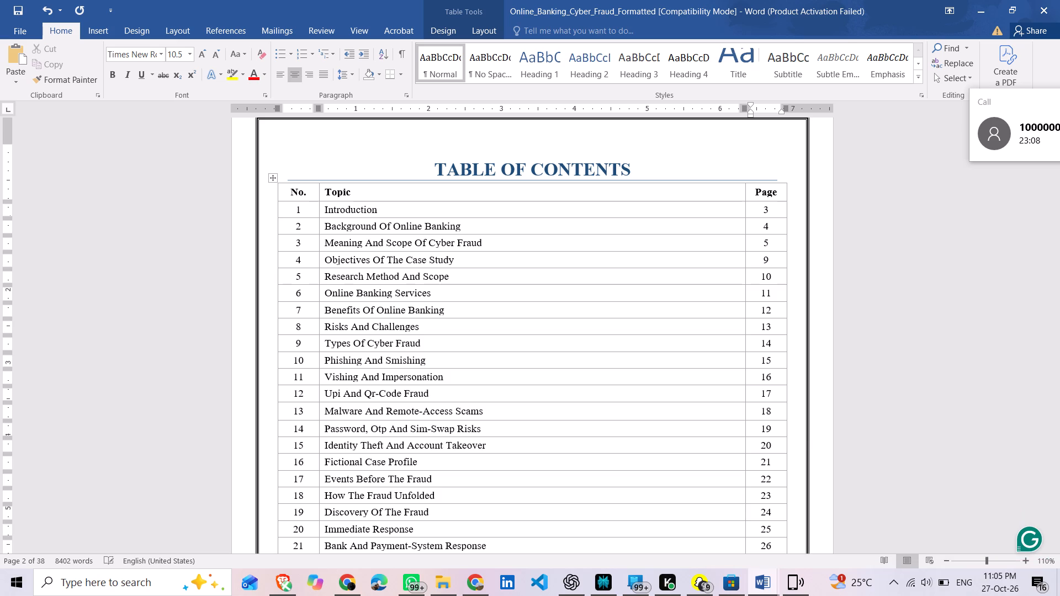
pyautogui.press('BackSpace')
pyautogui.press('6')
# Set the page number of Research Method And Scope to 7 and of Online Banking Services to 8.
pyautogui.press('Down')
pyautogui.press('BackSpace')
pyautogui.press('Right')
pyautogui.press('BackSpace')
pyautogui.press('7')
pyautogui.press('Down')
pyautogui.press('Right')
pyautogui.press('BackSpace')
pyautogui.press('BackSpace')
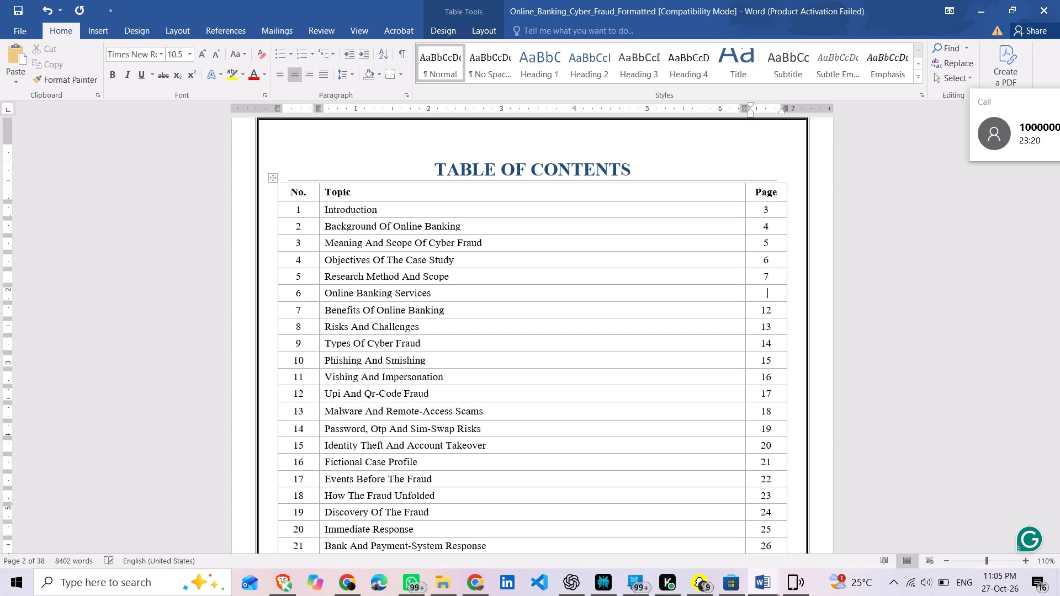
pyautogui.press('8')
# Set the page number of Benefits Of Online Banking to 9 and of Risks And Challenges to 10.
pyautogui.click(774, 313)
pyautogui.press('BackSpace')
pyautogui.press('BackSpace')
pyautogui.press('9')
pyautogui.click(778, 328)
pyautogui.press('BackSpace')
pyautogui.press('BackSpace')
pyautogui.write('10')
# Clear the page number of the Types Of Cyber Fraud row in the table of contents.
pyautogui.press('Down')
pyautogui.press('Right')
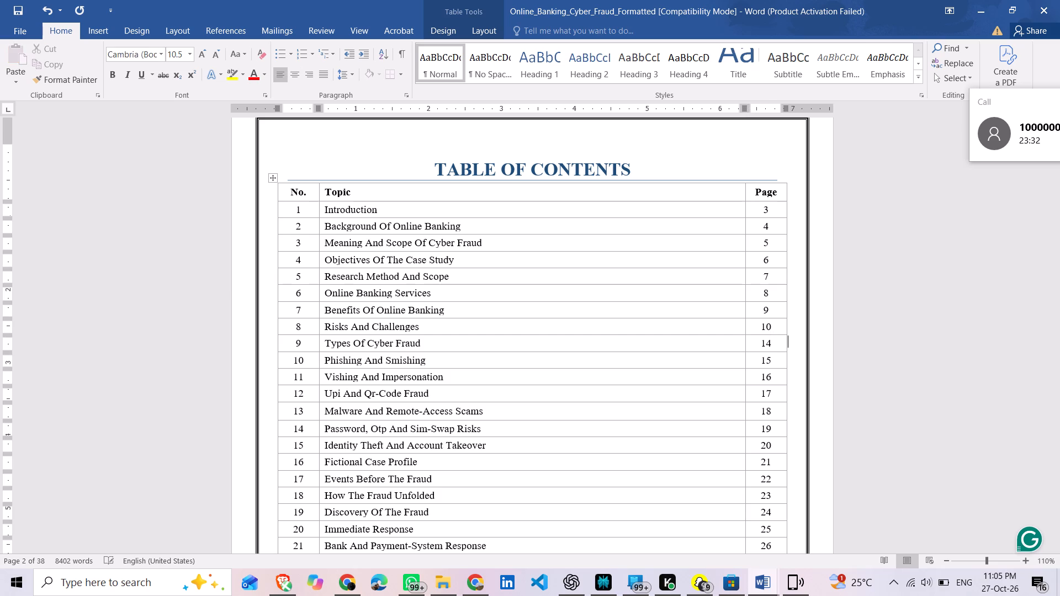
pyautogui.press('Left')
pyautogui.press('BackSpace')
pyautogui.press('BackSpace')
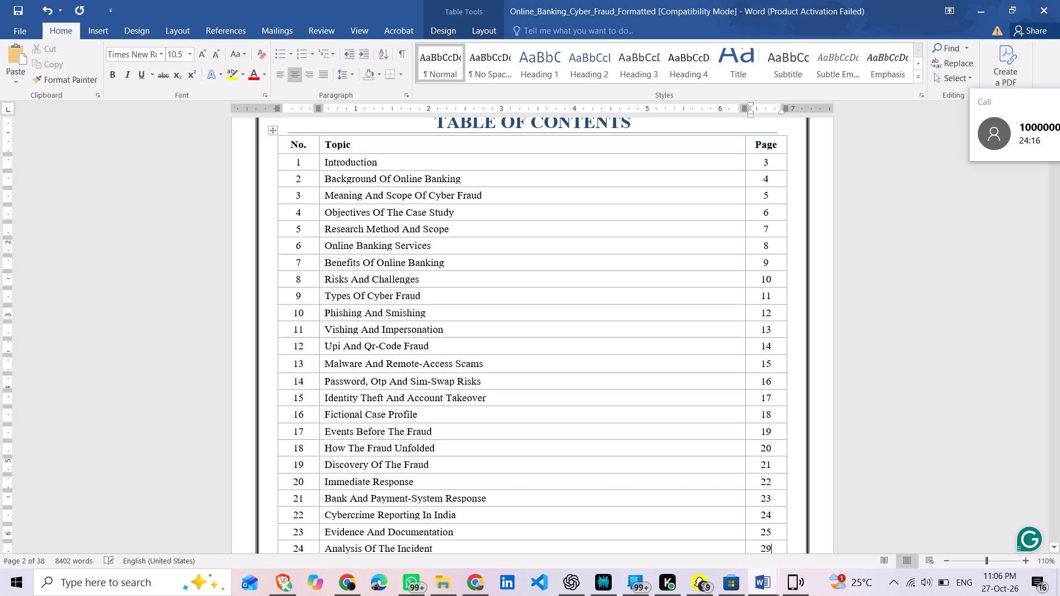
# Set the page number of Analysis Of The Incident to 26 and of Human Factors And Social Engineering to 27.
pyautogui.press('BackSpace')
pyautogui.press('7')
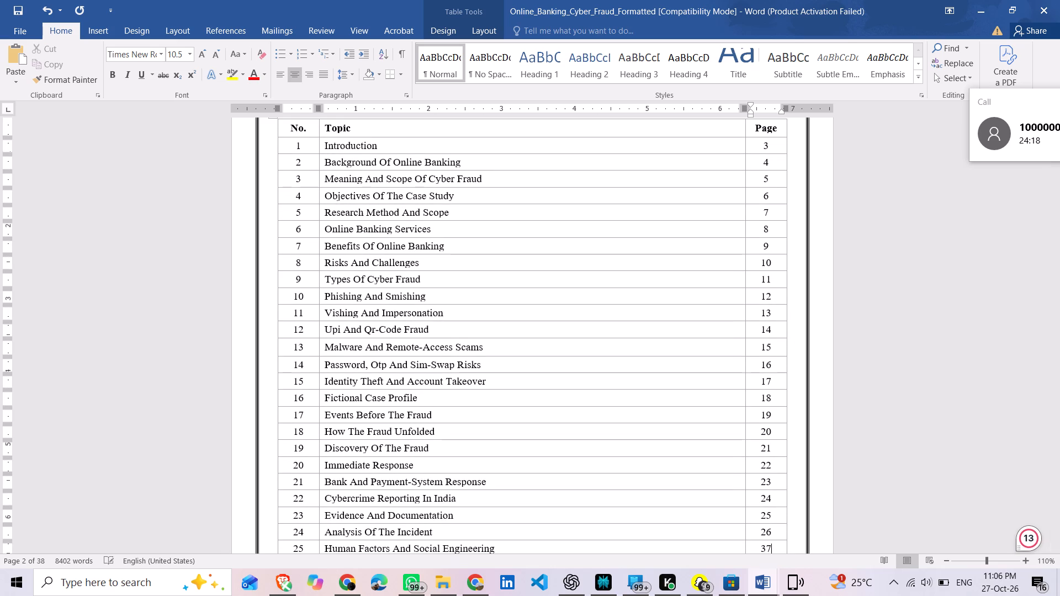
pyautogui.press('BackSpace')
pyautogui.press('BackSpace')
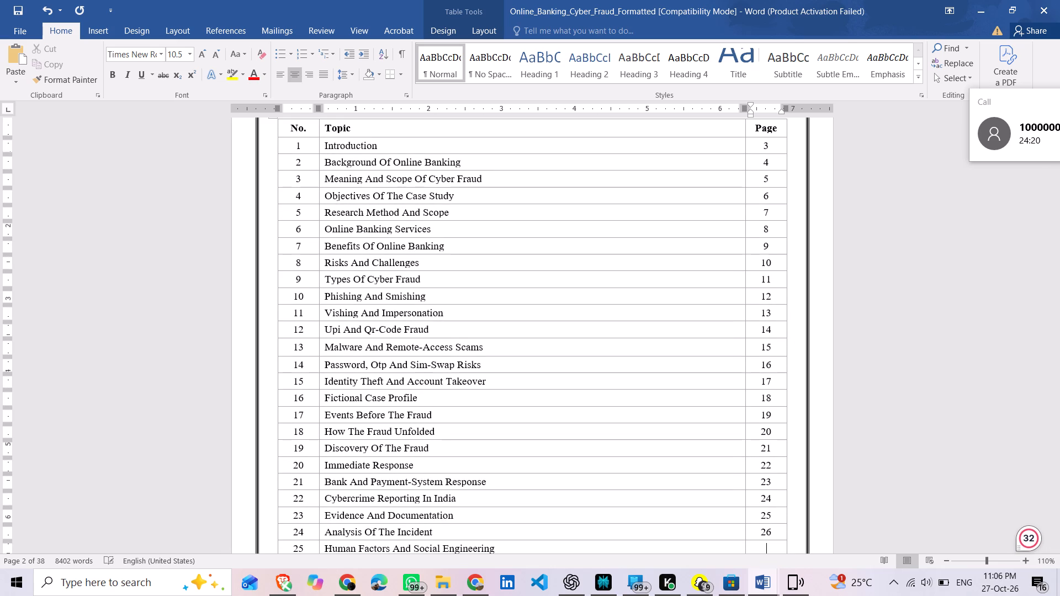
pyautogui.write('27')
# Set the page number of Technical Weaknesses And Security Controls to 28 and of Impact On The Victim to 29.
pyautogui.press('Down')
pyautogui.press('Down')
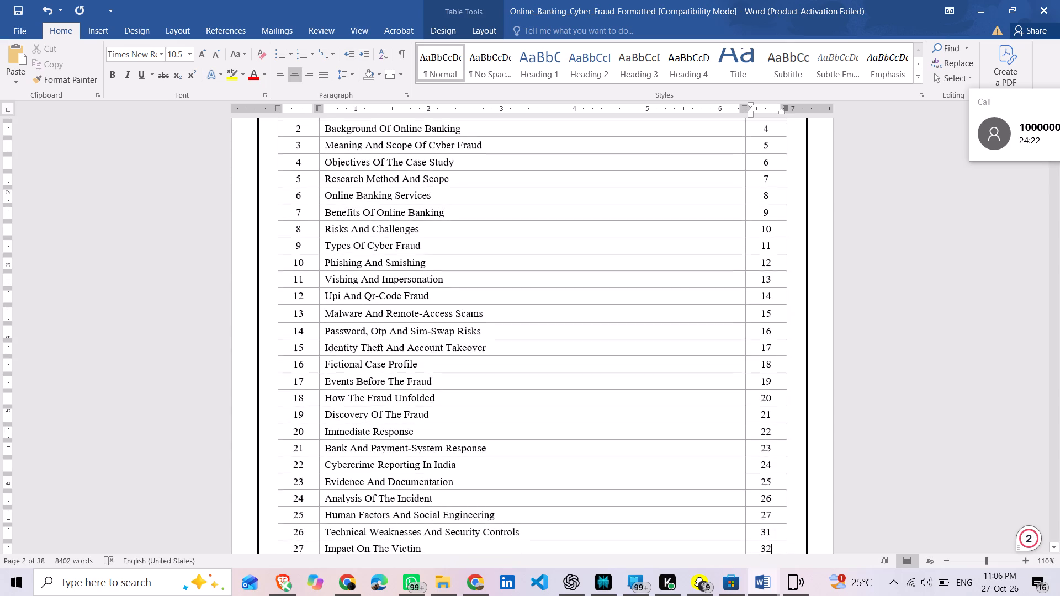
pyautogui.press('Down')
pyautogui.press('Down')
pyautogui.press('Up')
pyautogui.press('Up')
pyautogui.press('Up')
pyautogui.press('Up')
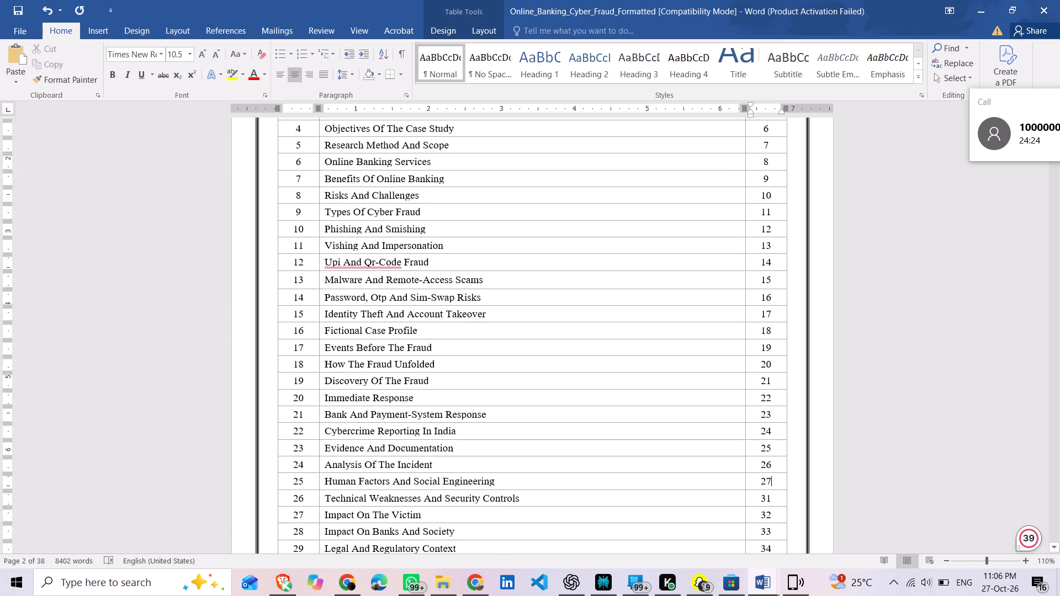
pyautogui.press('Down')
pyautogui.press('BackSpace')
pyautogui.press('BackSpace')
pyautogui.write('28')
pyautogui.press('Down')
pyautogui.press('BackSpace')
pyautogui.press('BackSpace')
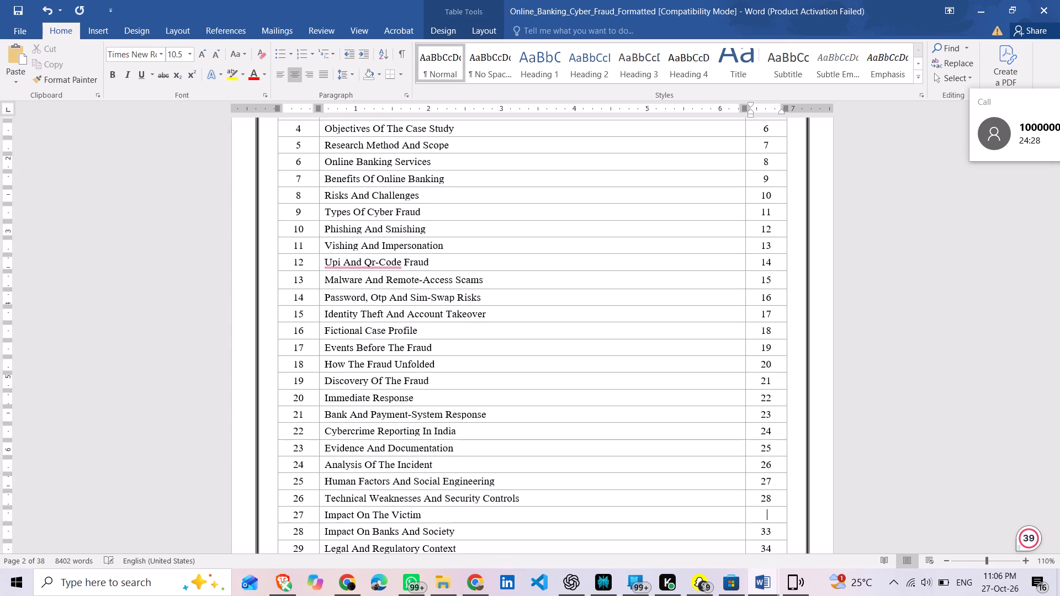
pyautogui.write('29')
# Set the page numbers of rows 28 to 31, Impact On Banks And Society through Prevention For Individual Customers, to 30, 31, 32 and 33.
pyautogui.press('Down')
pyautogui.press('BackSpace')
pyautogui.press('BackSpace')
pyautogui.write('30')
pyautogui.press('Down')
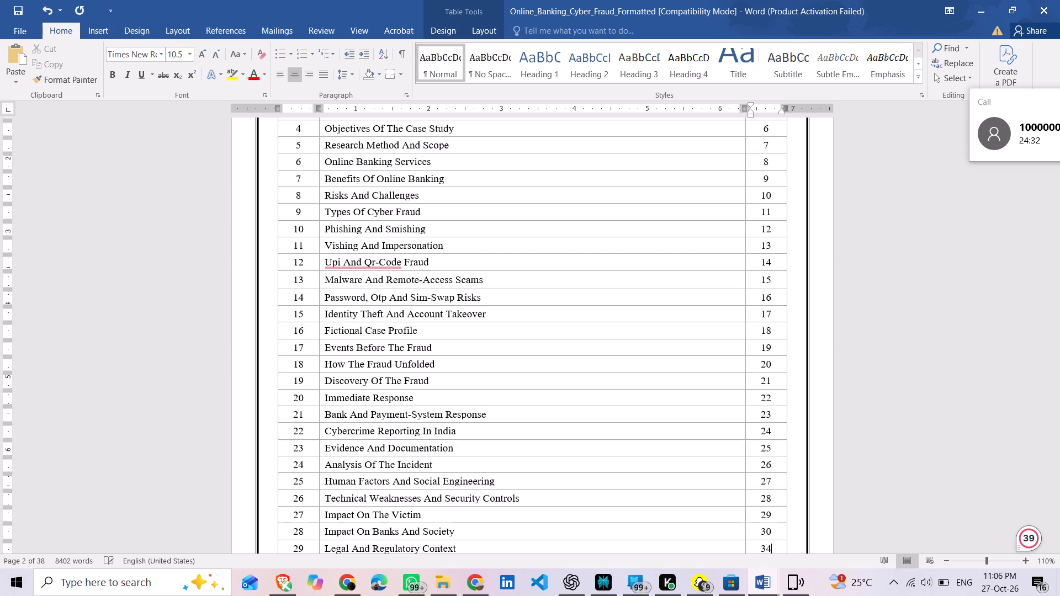
pyautogui.press('BackSpace')
pyautogui.press('1')
pyautogui.press('Down')
pyautogui.press('BackSpace')
pyautogui.press('2')
pyautogui.press('Down')
pyautogui.press('BackSpace')
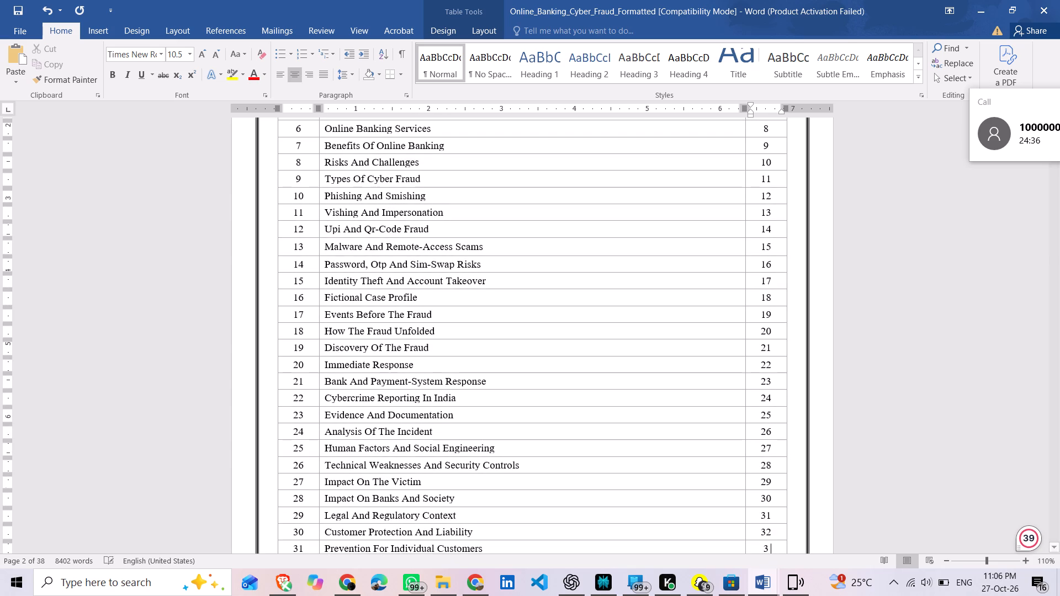
pyautogui.press('3')
# Set the page numbers of Prevention For Banks, Prevention For Organisations and Role Of Technology In Fraud Detection to 34, 35 and 36.
pyautogui.press('Down')
pyautogui.press('Down')
pyautogui.press('Down')
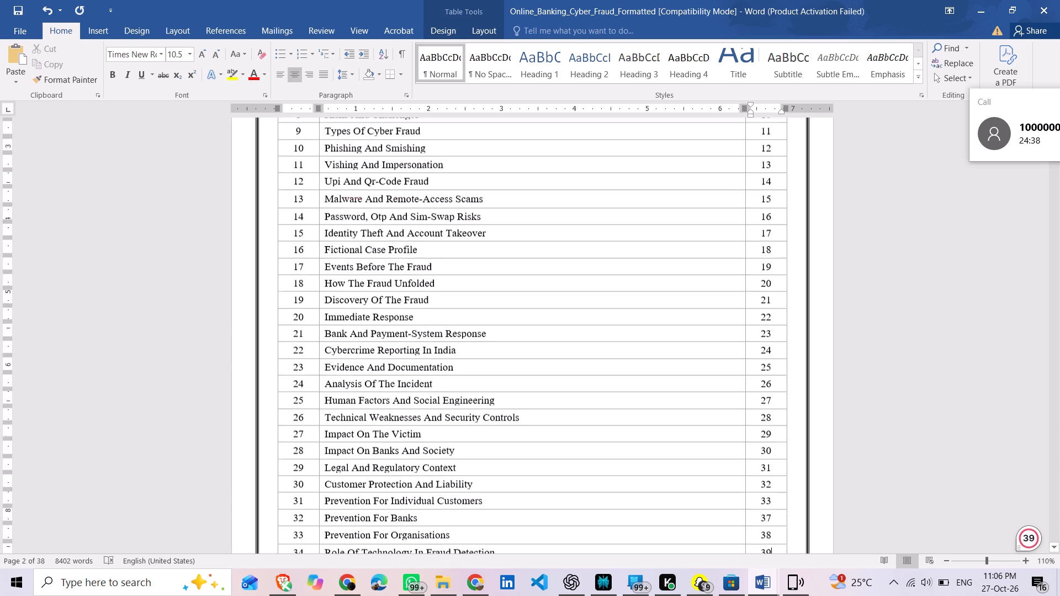
pyautogui.press('Up')
pyautogui.press('Up')
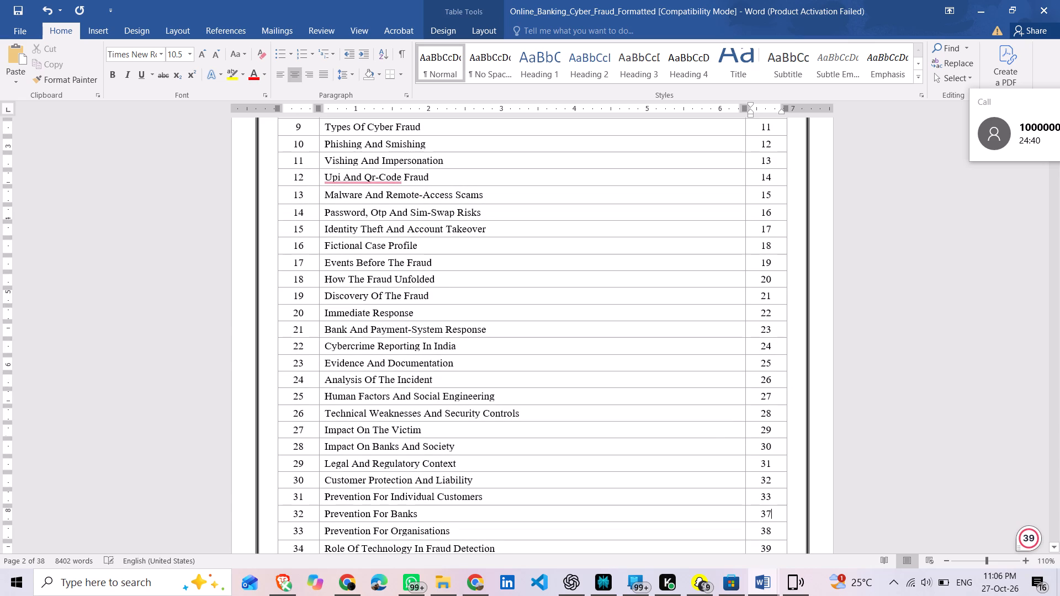
pyautogui.press('BackSpace')
pyautogui.press('4')
pyautogui.press('Down')
pyautogui.press('BackSpace')
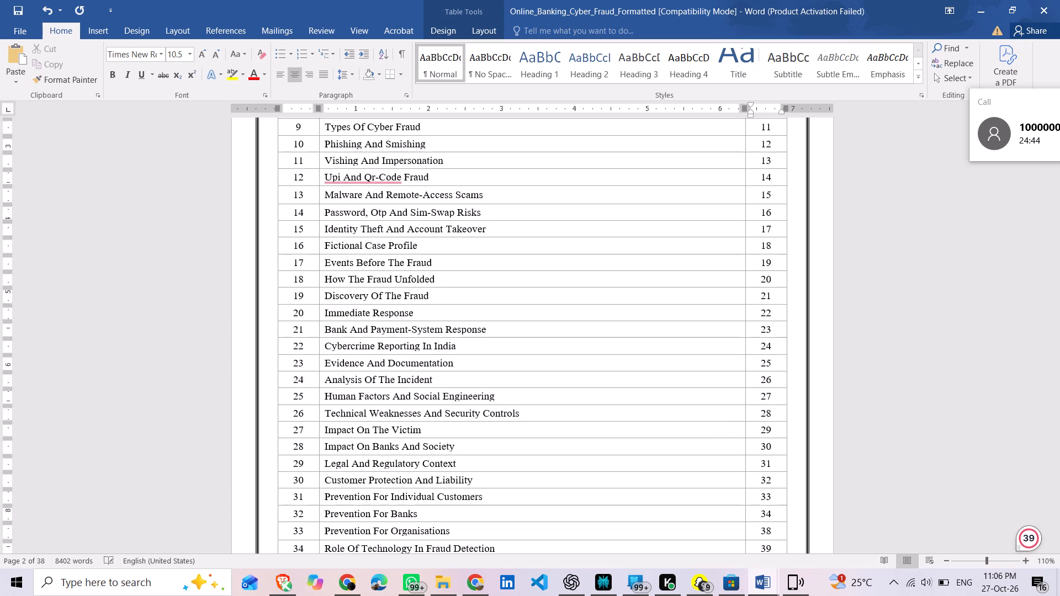
pyautogui.press('5')
pyautogui.press('Down')
pyautogui.press('BackSpace')
pyautogui.press('6')
# Set the page number of Awareness And Digital Literacy to 37 and of Conclusion to 38.
pyautogui.press('Down')
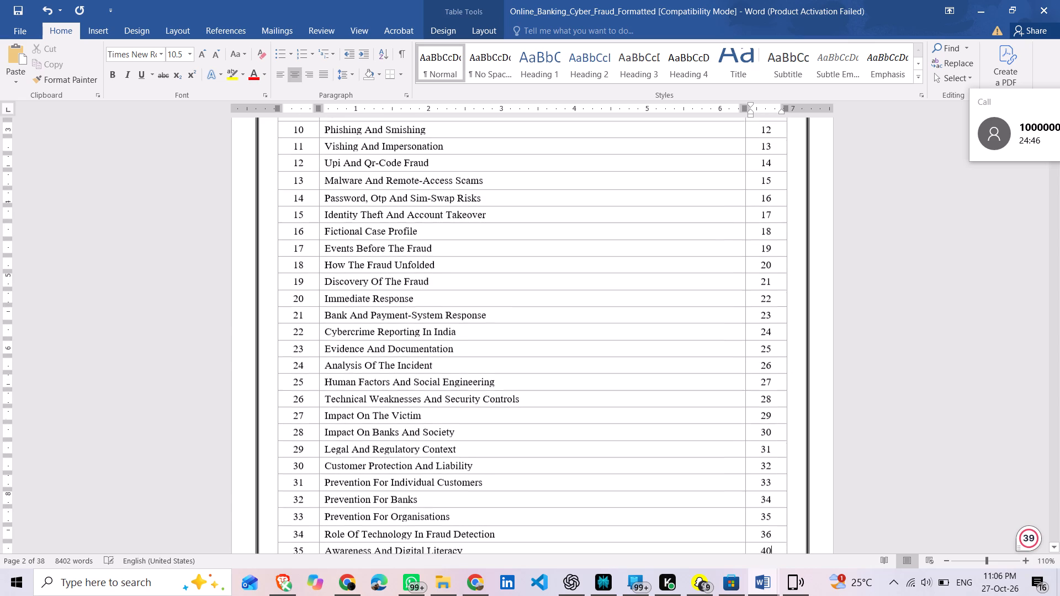
pyautogui.press('BackSpace')
pyautogui.press('BackSpace')
pyautogui.write('37')
pyautogui.press('Down')
pyautogui.press('BackSpace')
pyautogui.press('BackSpace')
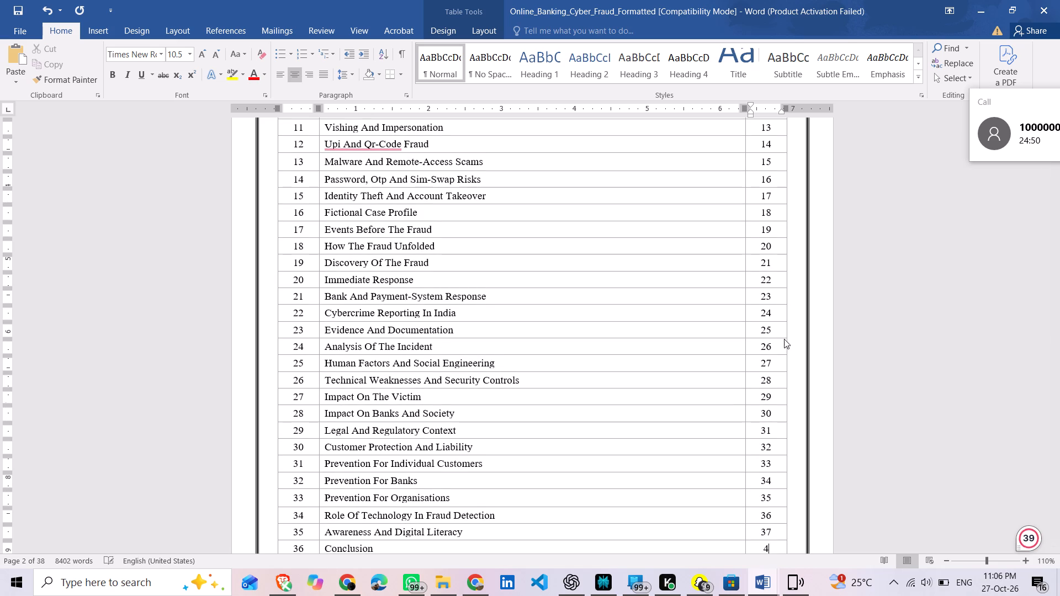
pyautogui.write('38')
pyautogui.press('Down')
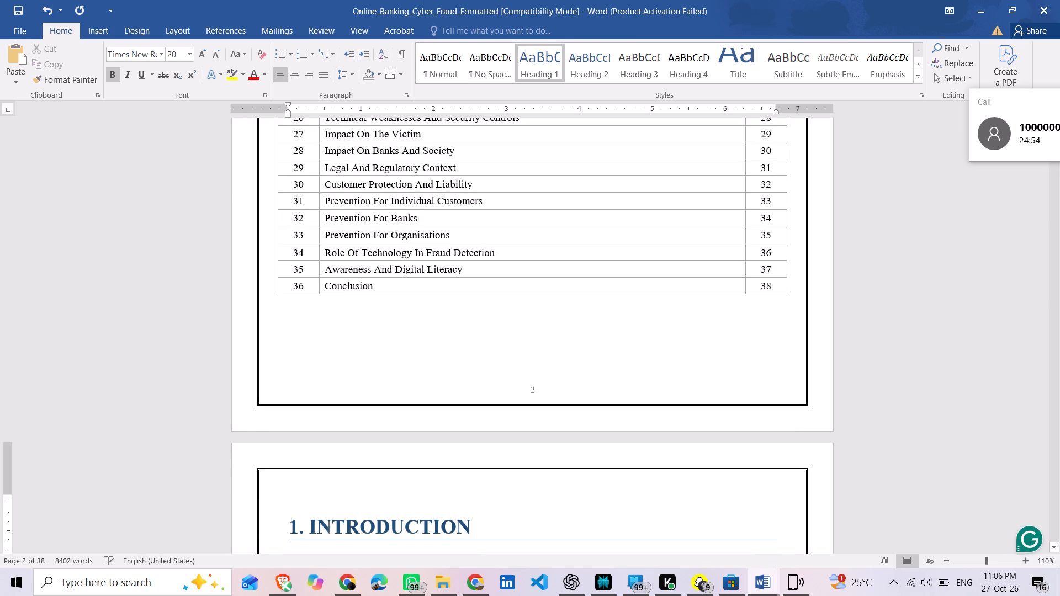
# Enlarge the table of contents slightly in width and stretch its height down towards the bottom border of the page.
pyautogui.moveTo(789, 297); pyautogui.dragTo(793, 337)
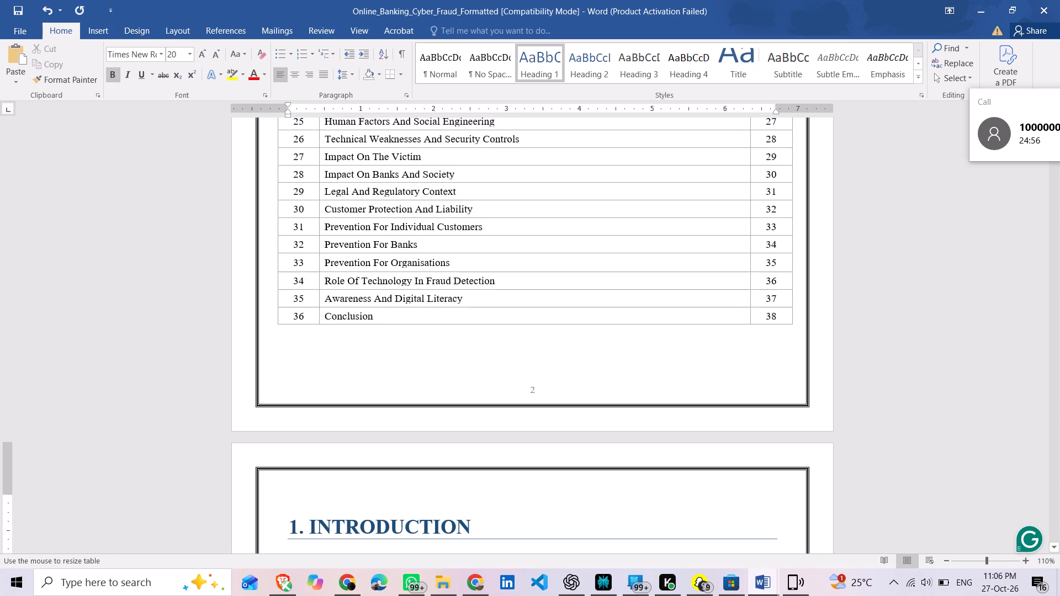
pyautogui.moveTo(793, 337); pyautogui.dragTo(794, 382)
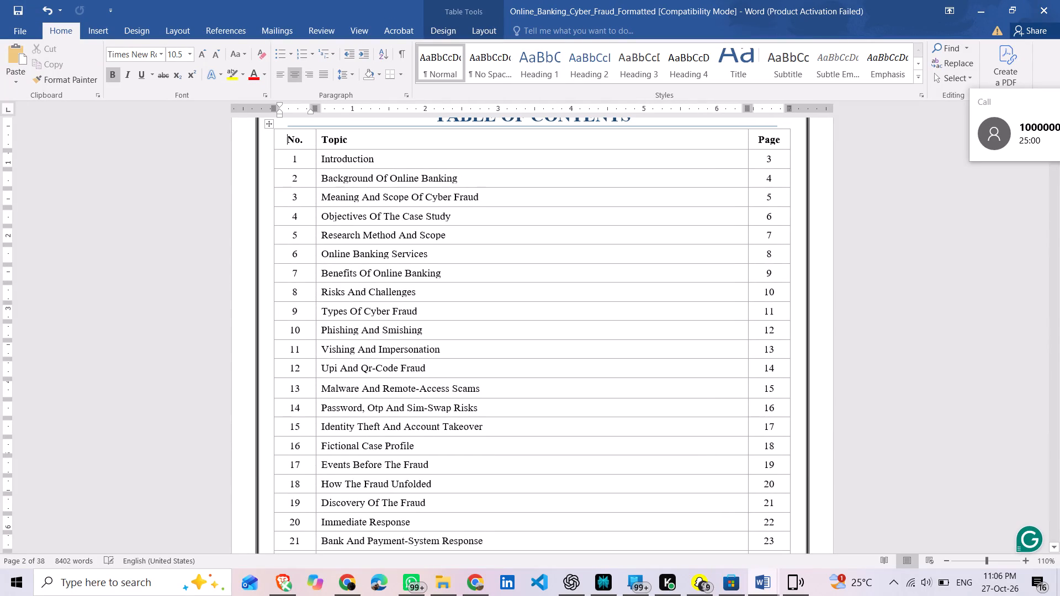
# Increase the font size of the whole table of contents by two increments, bringing the topic rows to 12 pt.
pyautogui.scroll(-6, 626, 321)
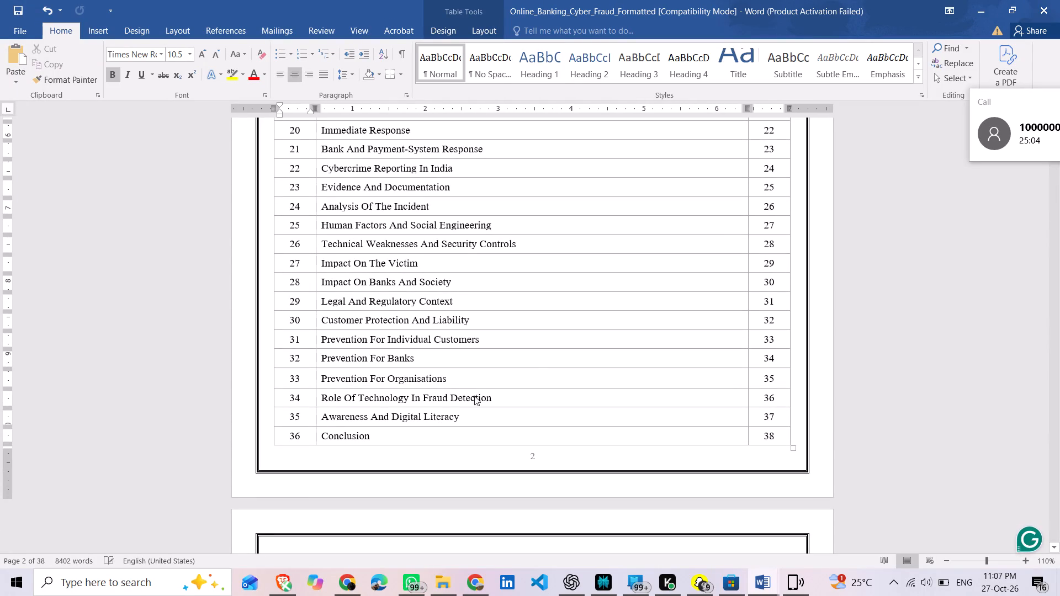
pyautogui.click(436, 418)
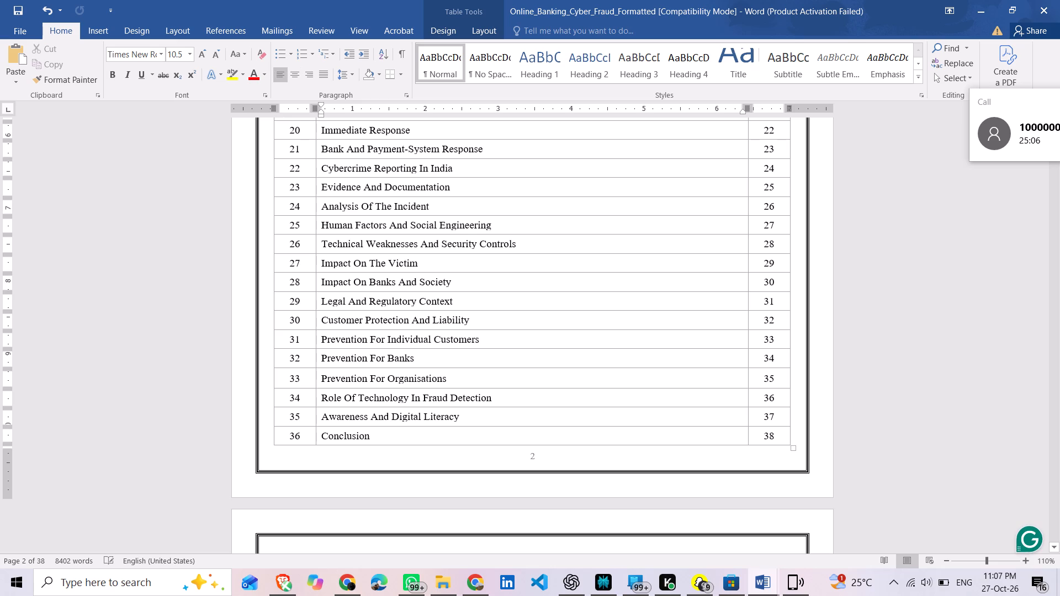
pyautogui.moveTo(386, 437); pyautogui.dragTo(325, 365)
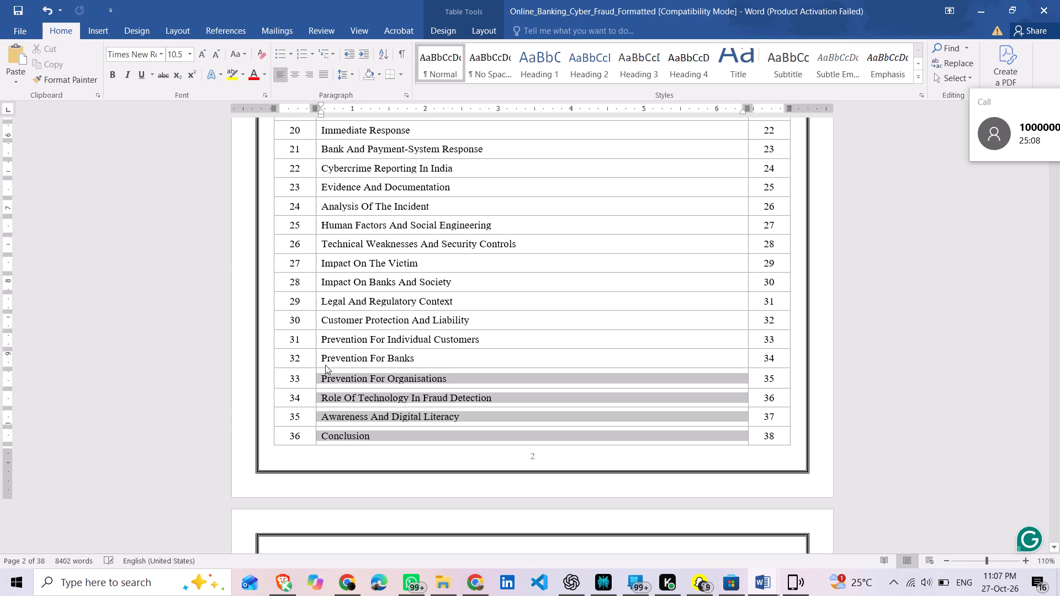
pyautogui.moveTo(325, 365); pyautogui.dragTo(432, 414)
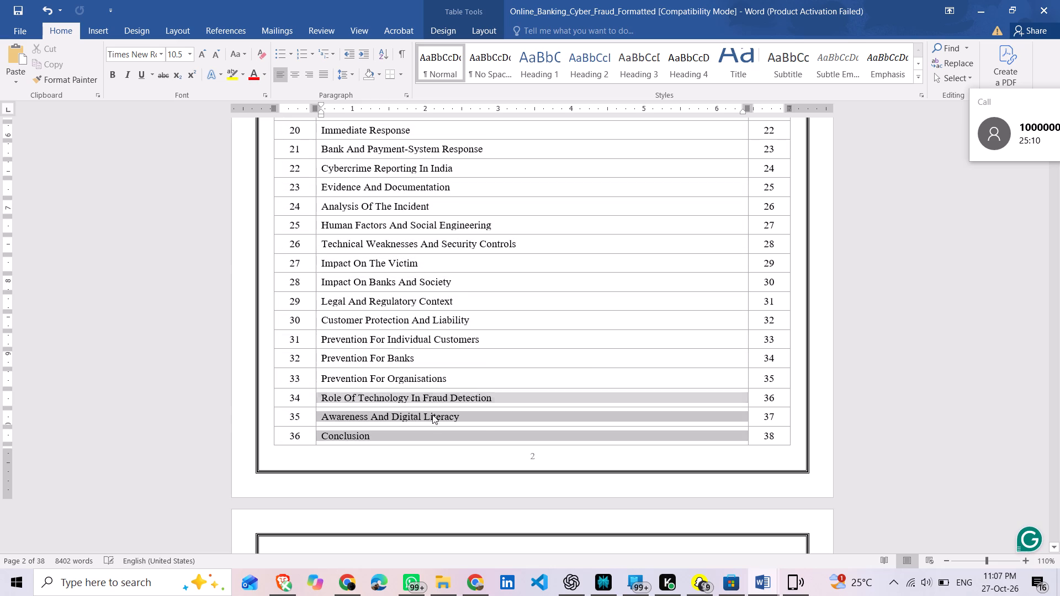
pyautogui.moveTo(432, 414); pyautogui.dragTo(485, 415)
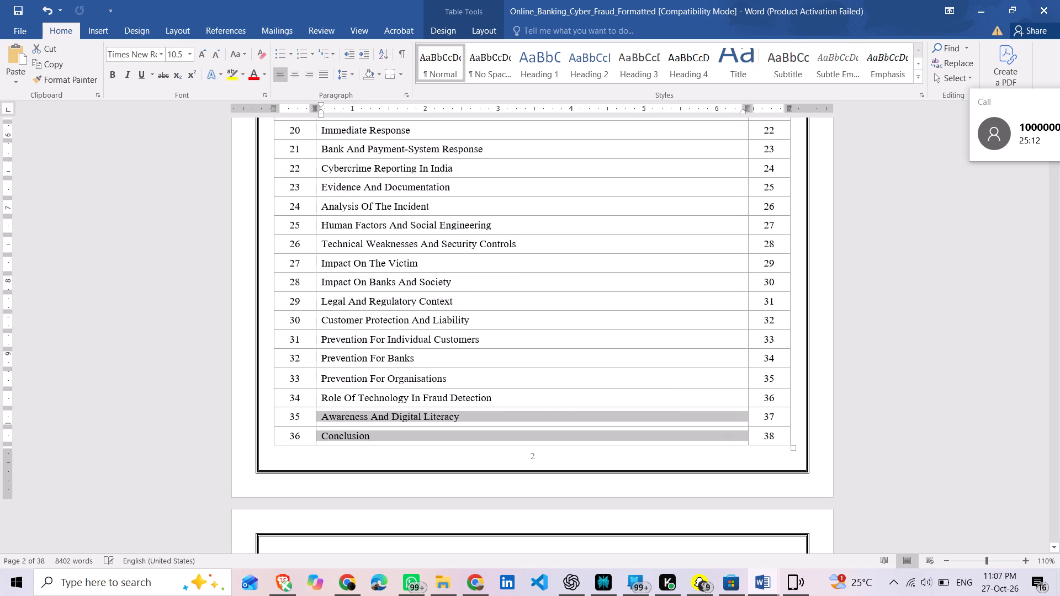
pyautogui.moveTo(784, 437); pyautogui.dragTo(328, 118)
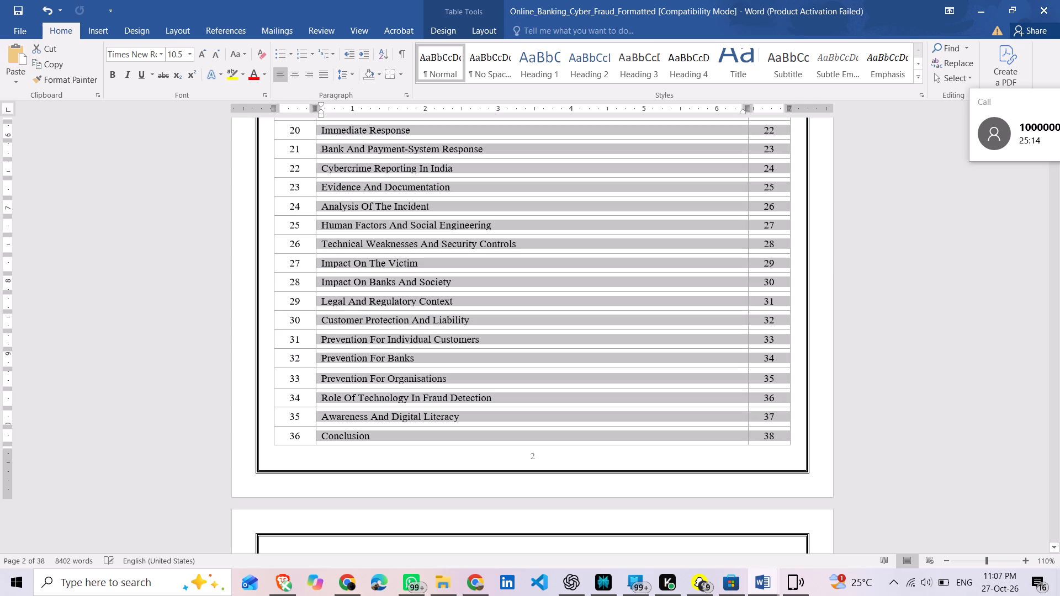
pyautogui.moveTo(328, 118); pyautogui.dragTo(287, 441)
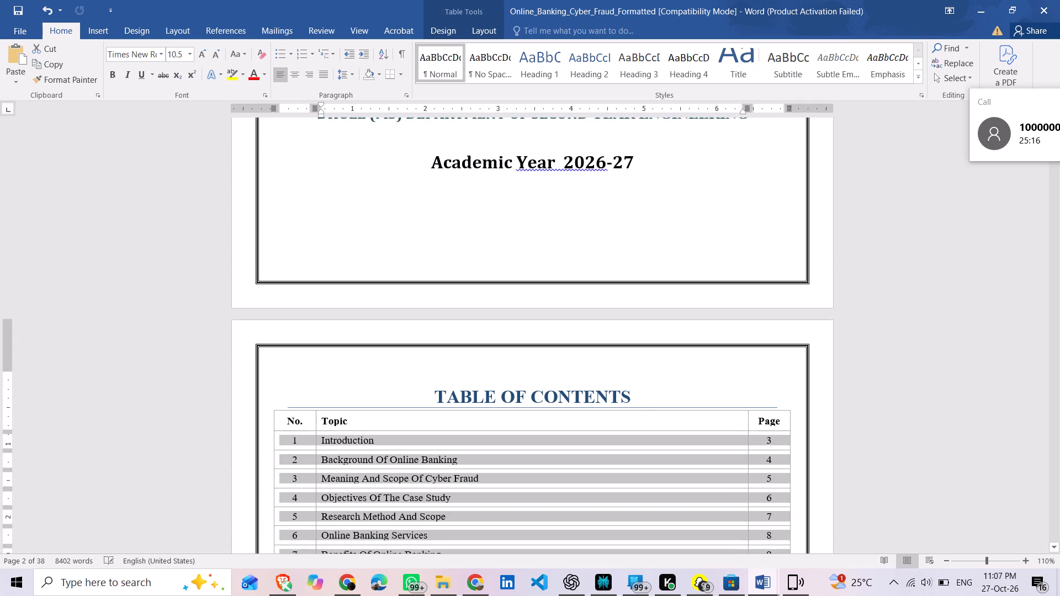
pyautogui.moveTo(287, 441); pyautogui.dragTo(281, 419)
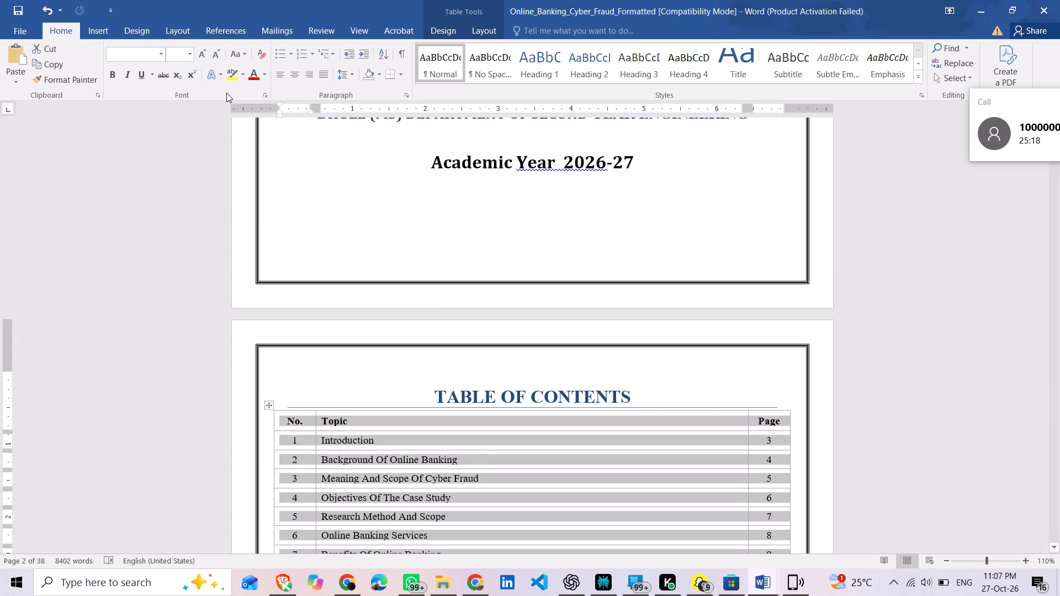
pyautogui.click(203, 56)
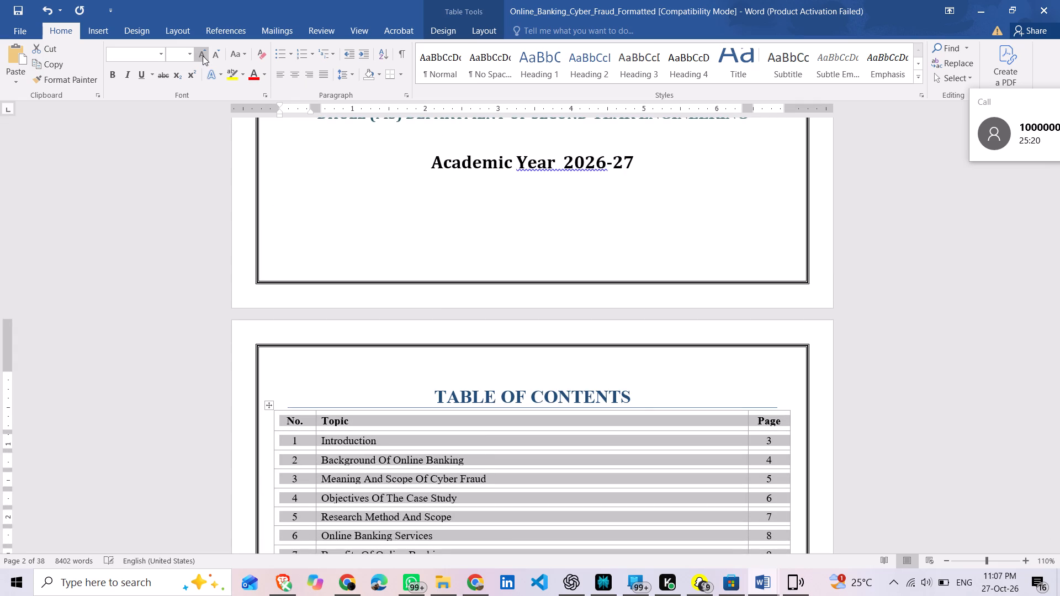
pyautogui.click(203, 56)
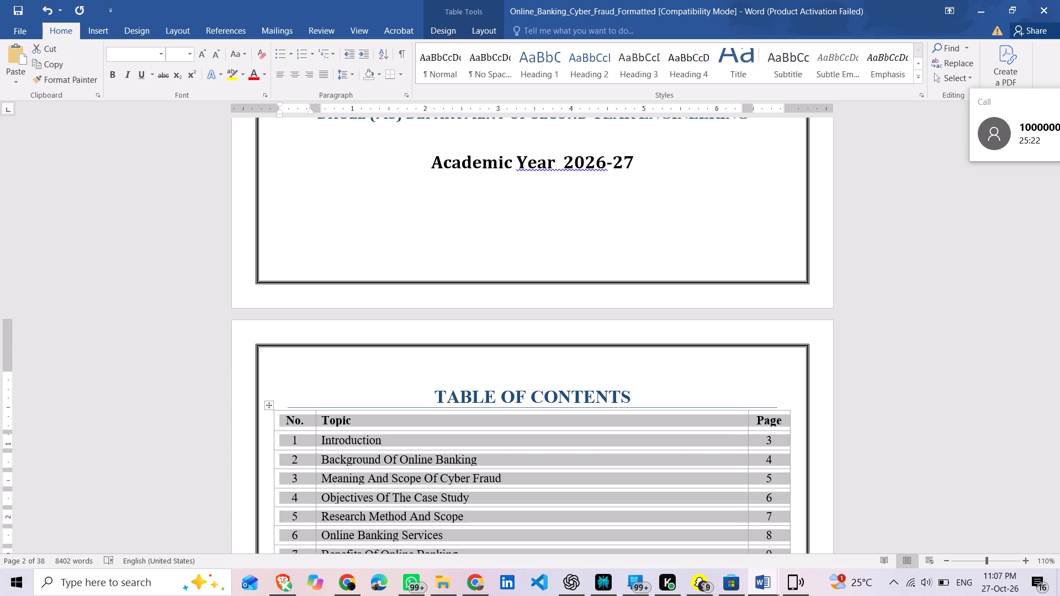
pyautogui.click(202, 152)
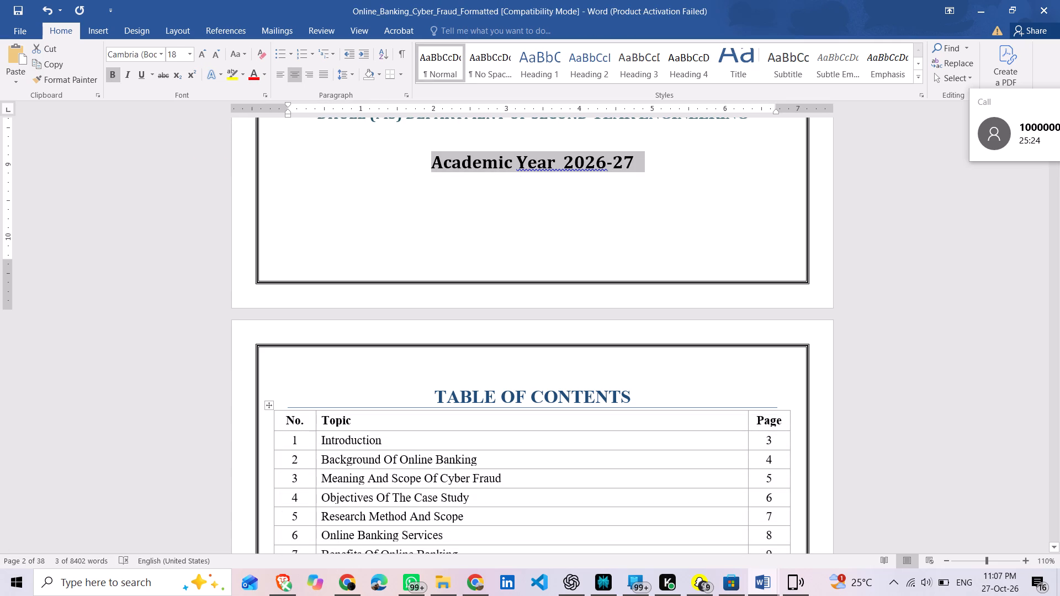
pyautogui.click(332, 440)
# Review the layout of the table of contents, the first two chapters and the cover page.
pyautogui.scroll(-2, 332, 440)
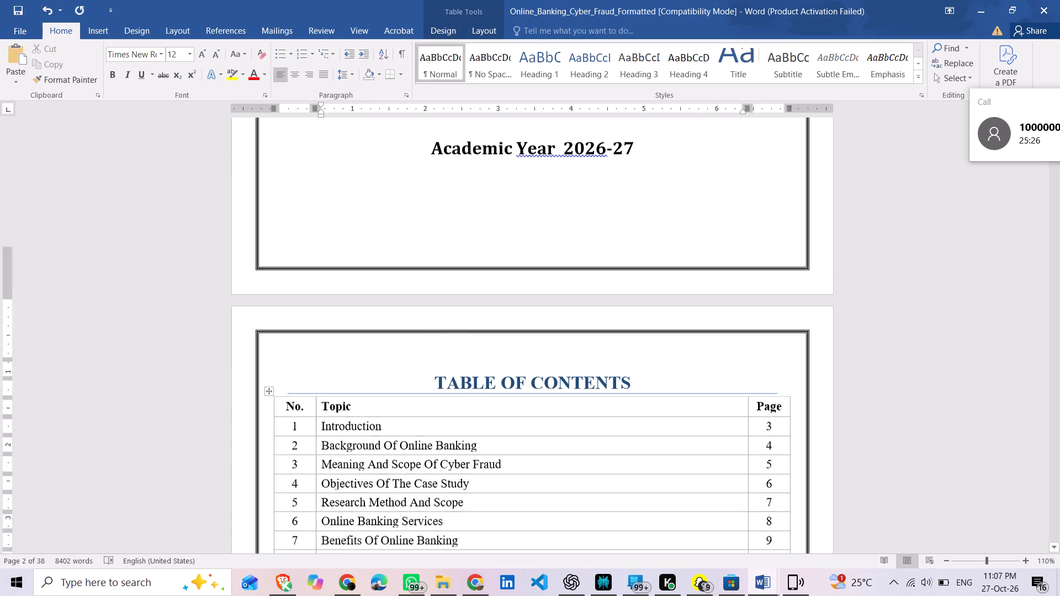
pyautogui.scroll(-6, 332, 440)
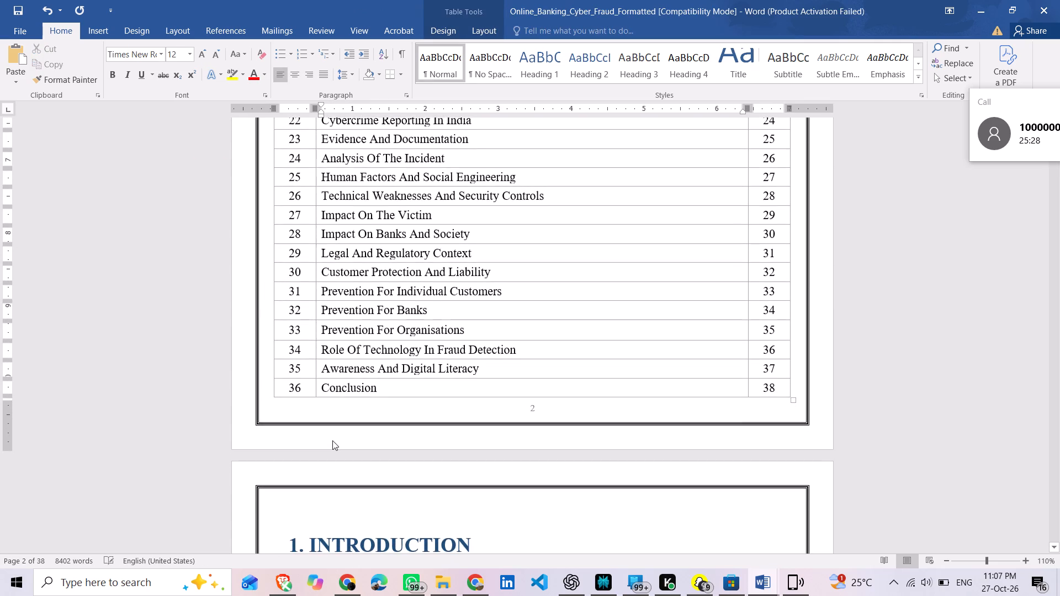
pyautogui.scroll(-4, 332, 440)
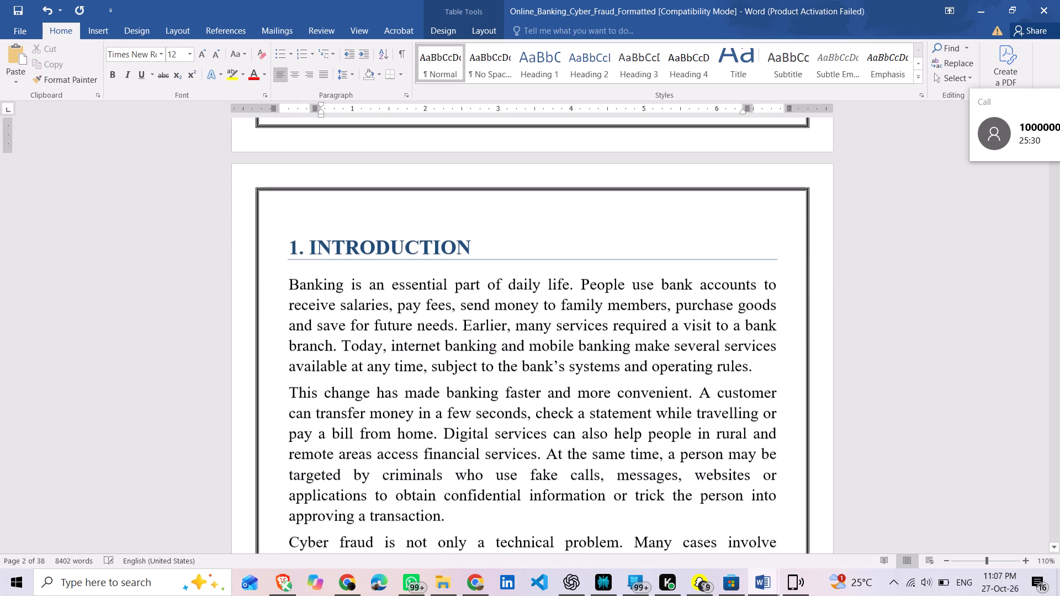
pyautogui.scroll(-5, 332, 440)
pyautogui.scroll(1, 332, 440)
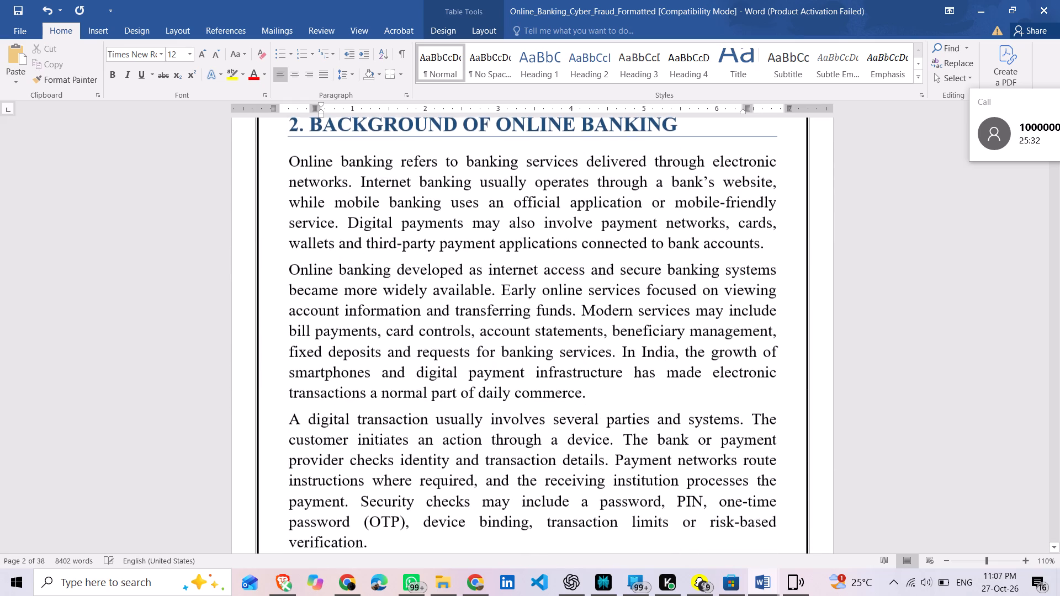
pyautogui.scroll(12, 332, 440)
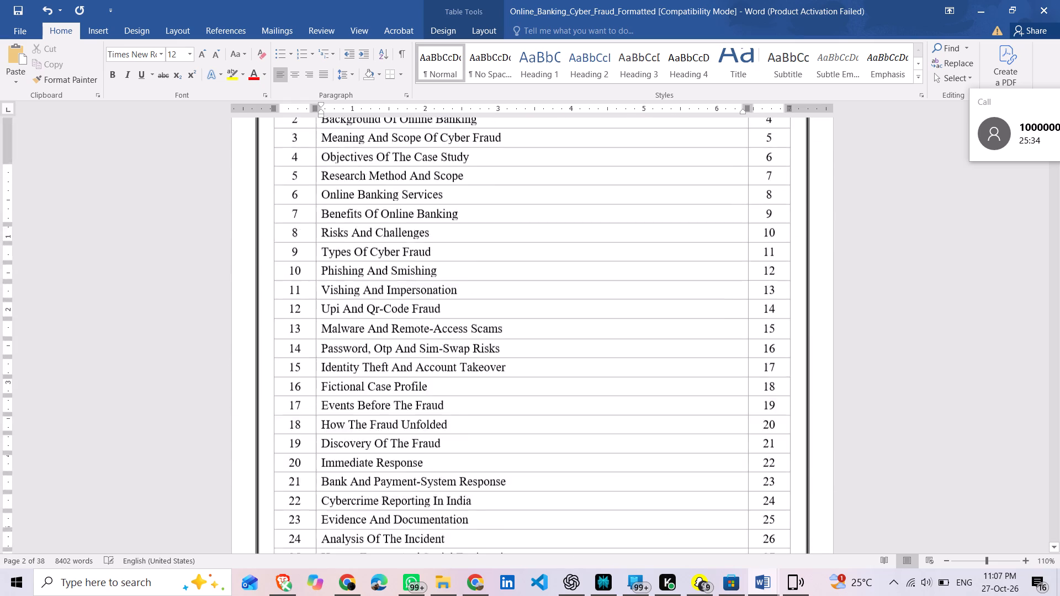
pyautogui.scroll(6, 332, 440)
pyautogui.scroll(-1, 332, 440)
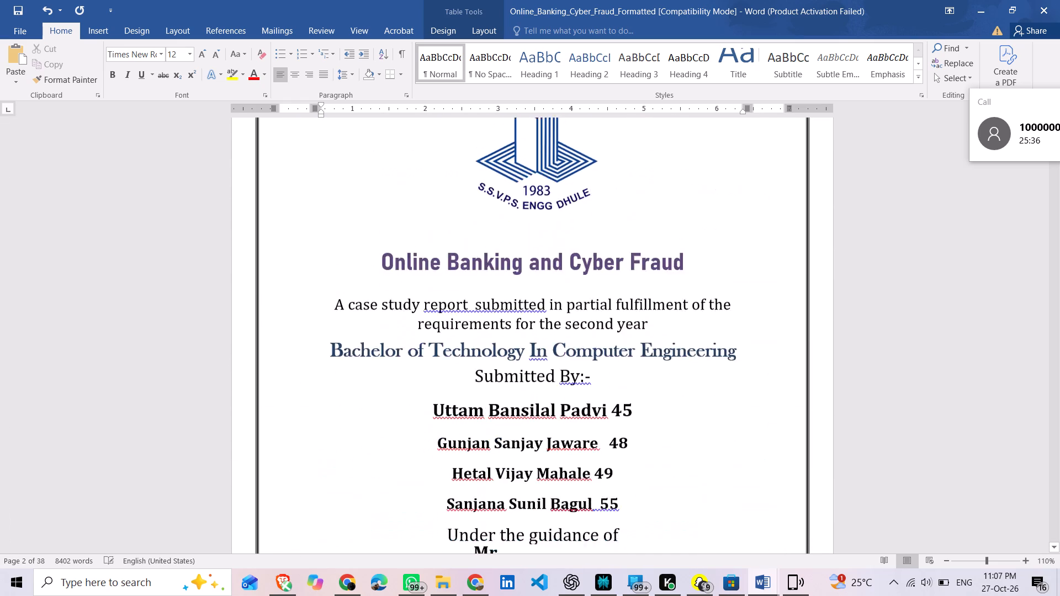
pyautogui.scroll(-1, 332, 440)
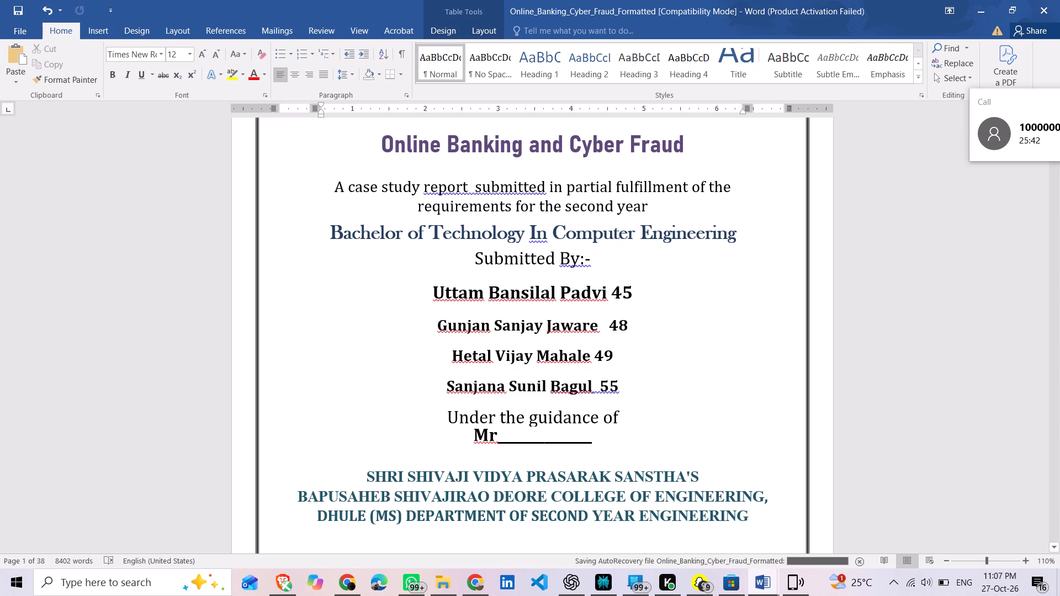
# Save the report document.
pyautogui.hotkey('ctrl', 's')
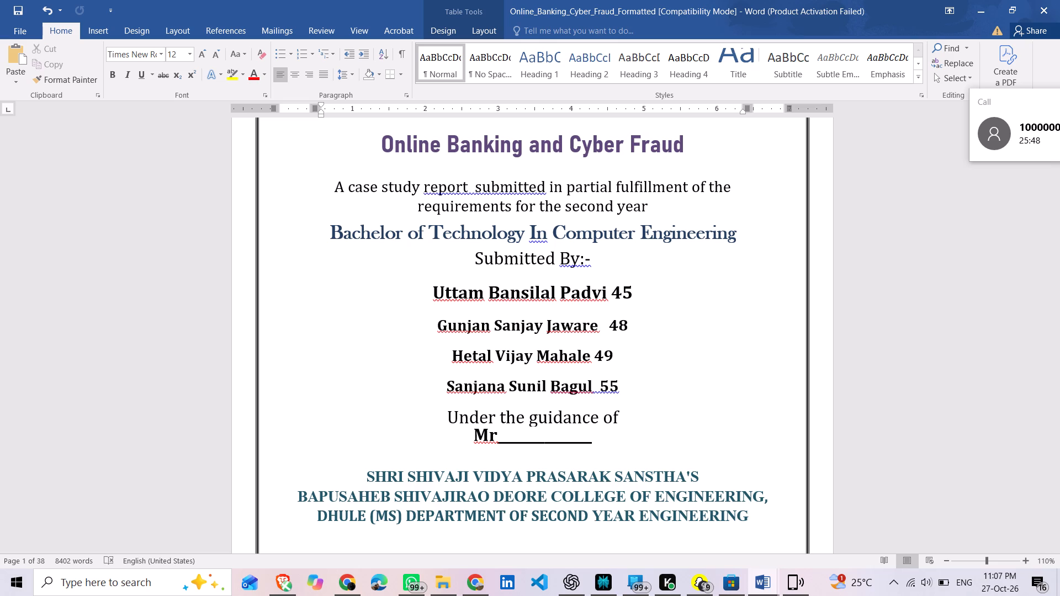
pyautogui.hotkey('ctrl', 's')
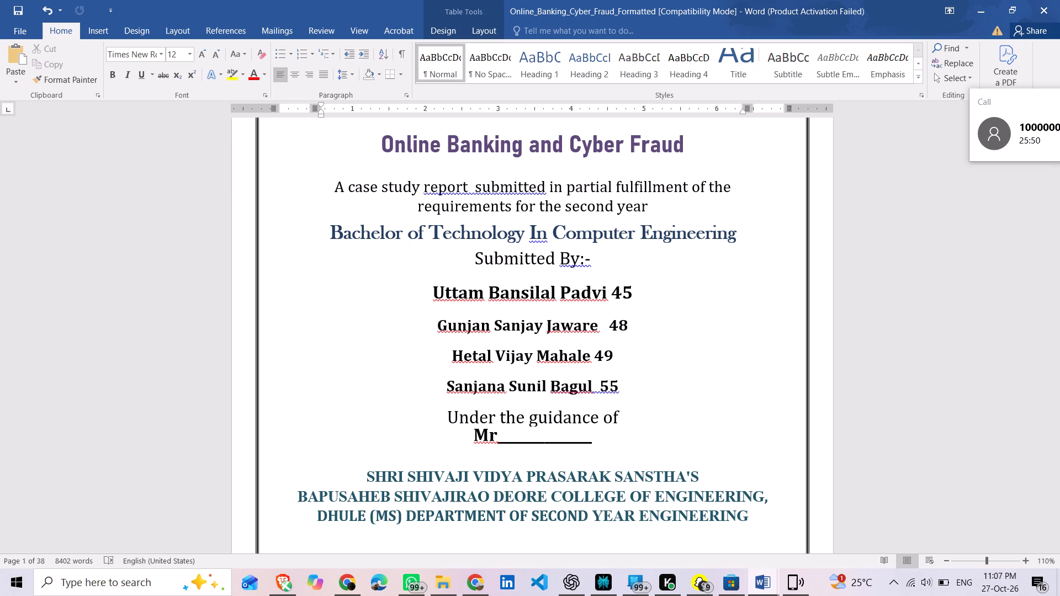
pyautogui.hotkey('ctrl', 's')
pyautogui.hotkey('ctrl', 's')
pyautogui.hotkey('ctrl', 's')
pyautogui.hotkey('ctrl', 's')
# Start saving a copy of the report to the Desktop folder and remove the "_Formatted" suffix from its file name.
pyautogui.click(26, 34)
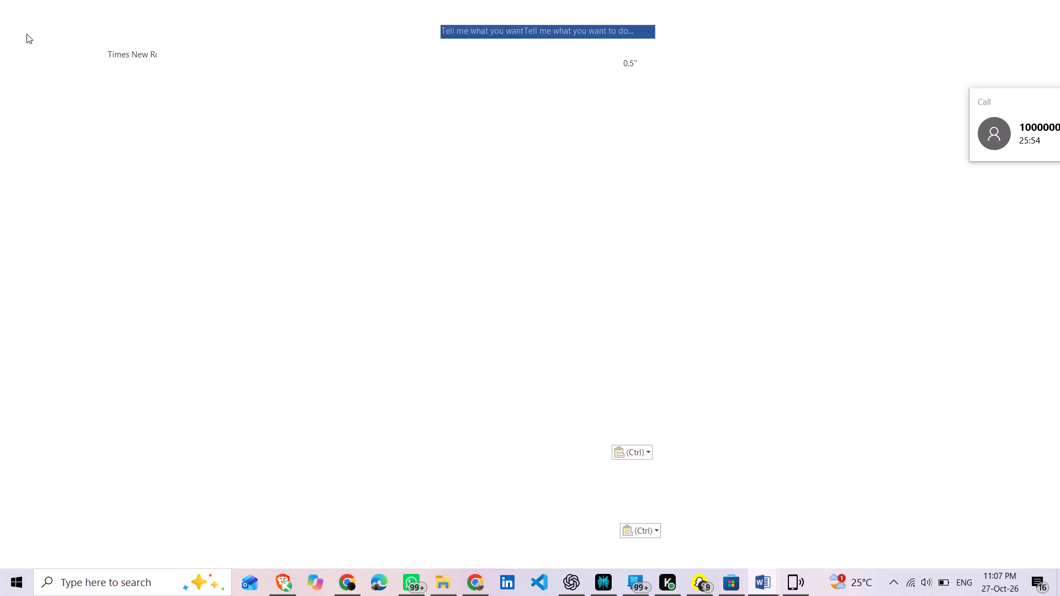
pyautogui.click(51, 152)
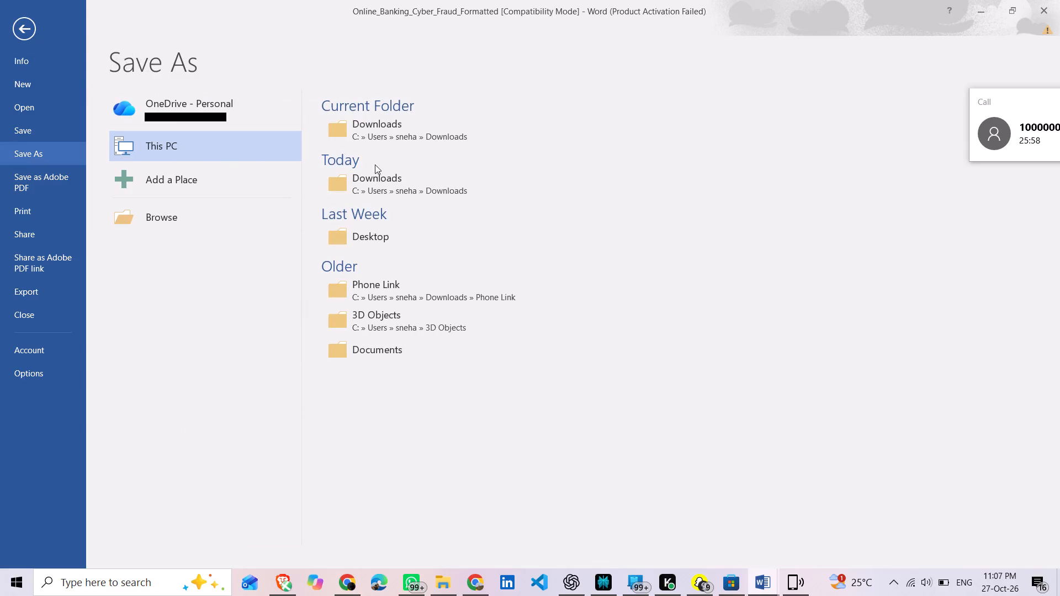
pyautogui.doubleClick(393, 238)
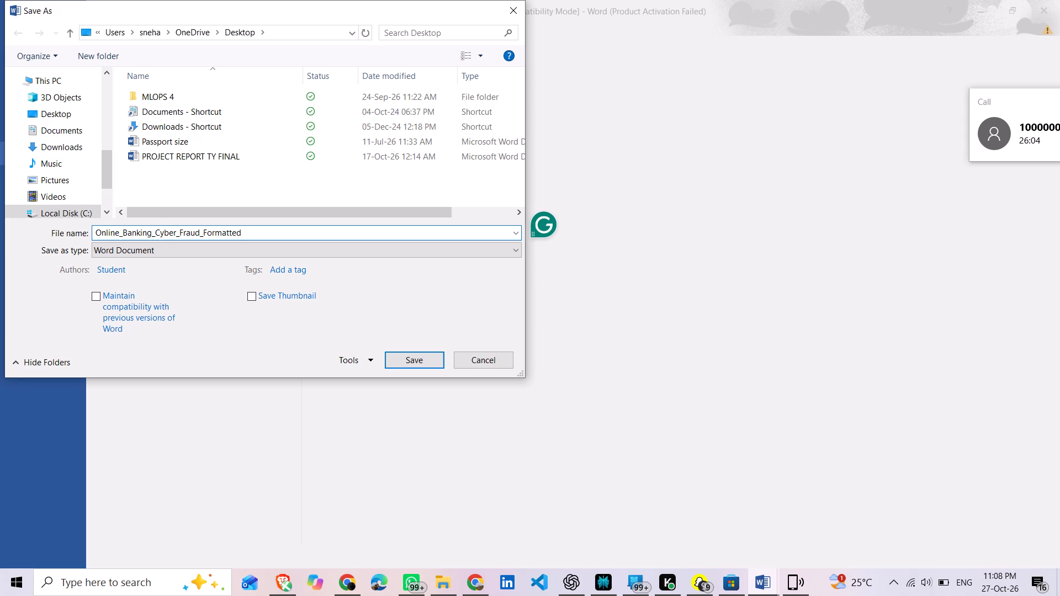
pyautogui.press('BackSpace')
pyautogui.press('BackSpace')
pyautogui.press('BackSpace')
pyautogui.press('BackSpace')
pyautogui.press('BackSpace')
pyautogui.press('BackSpace')
pyautogui.press('BackSpace')
pyautogui.press('BackSpace')
pyautogui.press('BackSpace')
pyautogui.press('BackSpace')
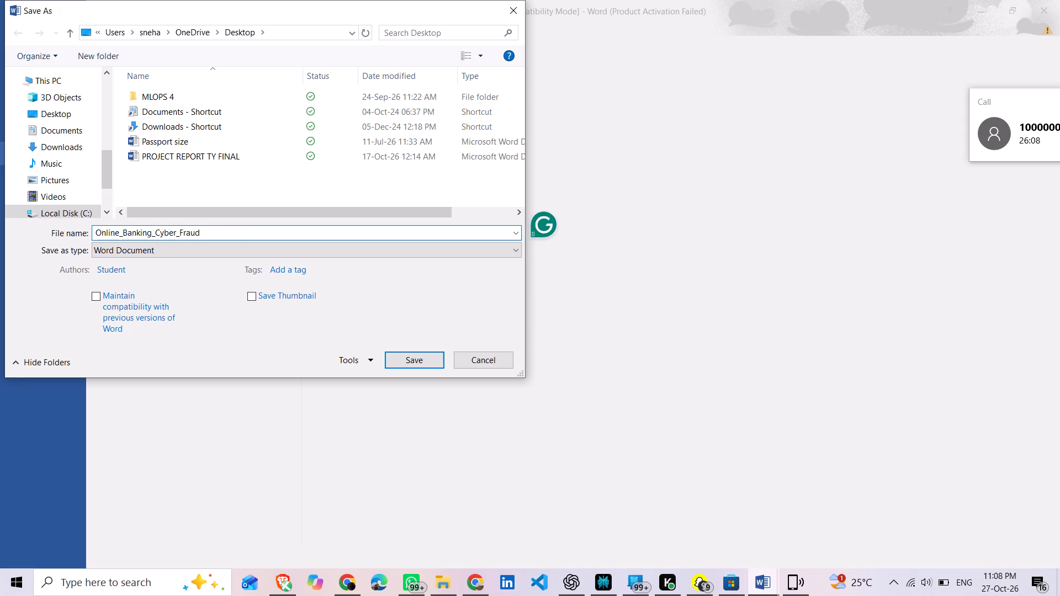
# Replace the file name's underscores with spaces to read "Online Banking Cyber Fraud" and save the copy in the newest Word format.
pyautogui.press('Left')
pyautogui.press('Left')
pyautogui.press('Left')
pyautogui.press('Left')
pyautogui.press('Left')
pyautogui.press('BackSpace')
pyautogui.press('space')
pyautogui.press('Left')
pyautogui.press('Left')
pyautogui.press('Left')
pyautogui.press('Left')
pyautogui.press('Left')
pyautogui.press('Left')
pyautogui.press('BackSpace')
pyautogui.press('space')
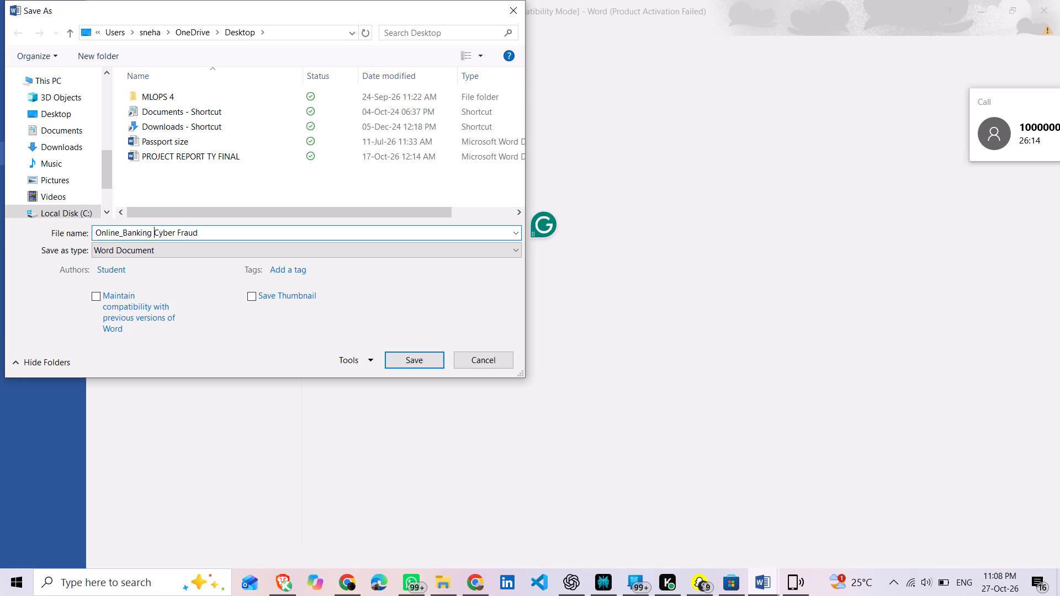
pyautogui.press('BackSpace')
pyautogui.press('BackSpace')
pyautogui.press('g')
pyautogui.press('space')
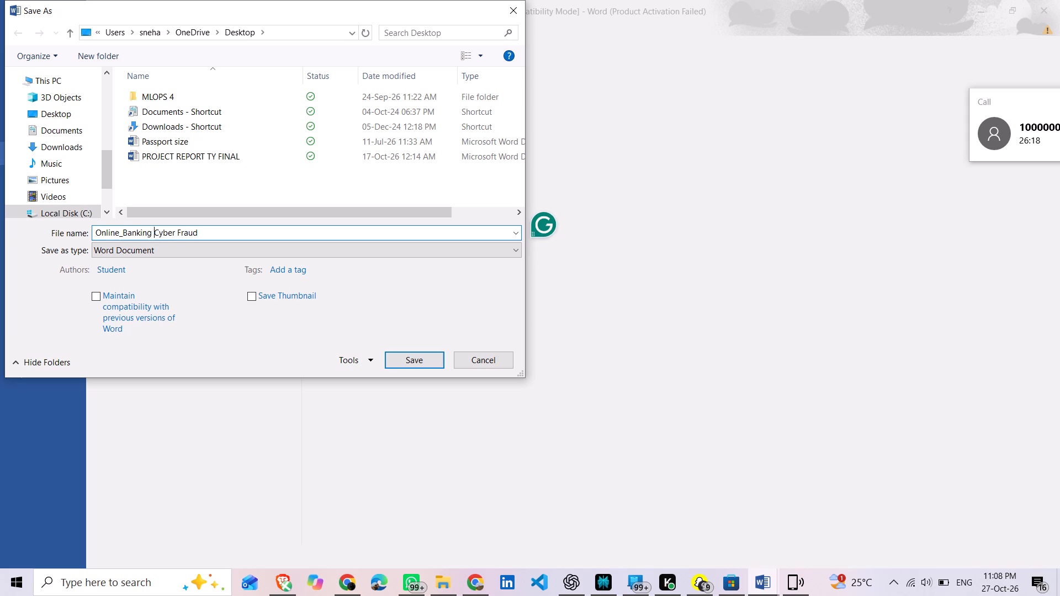
pyautogui.press('Left')
pyautogui.press('Left')
pyautogui.press('Left')
pyautogui.press('Left')
pyautogui.press('Left')
pyautogui.press('Left')
pyautogui.press('Left')
pyautogui.press('Left')
pyautogui.press('BackSpace')
pyautogui.press('space')
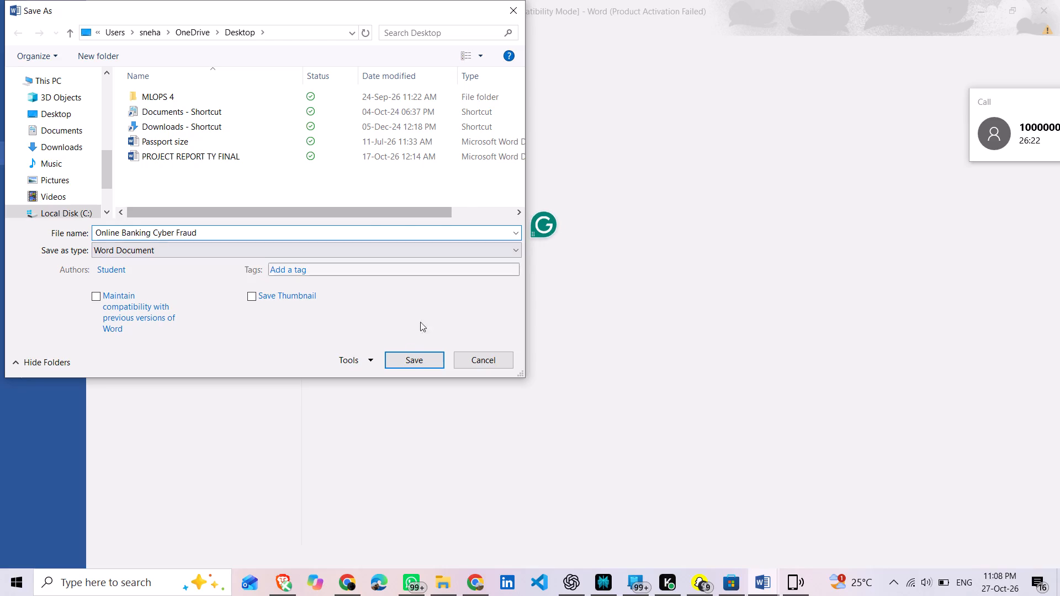
pyautogui.click(412, 358)
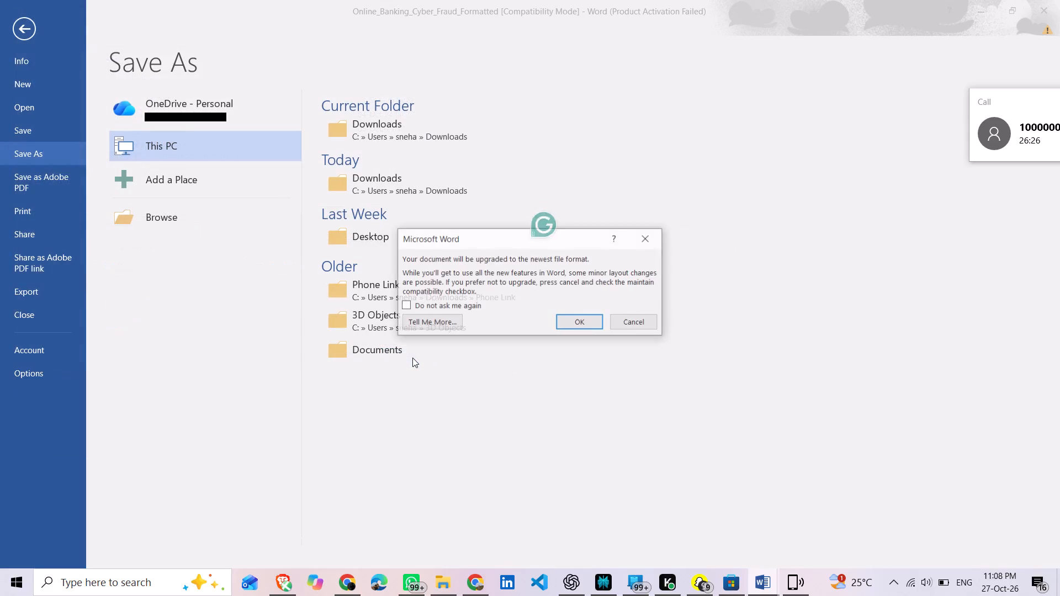
pyautogui.click(577, 318)
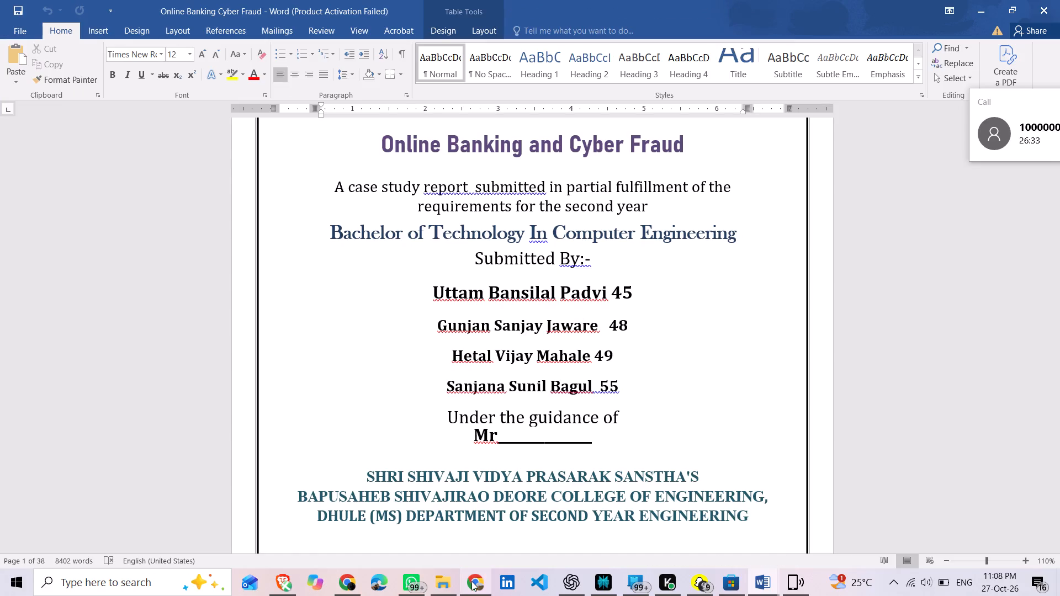
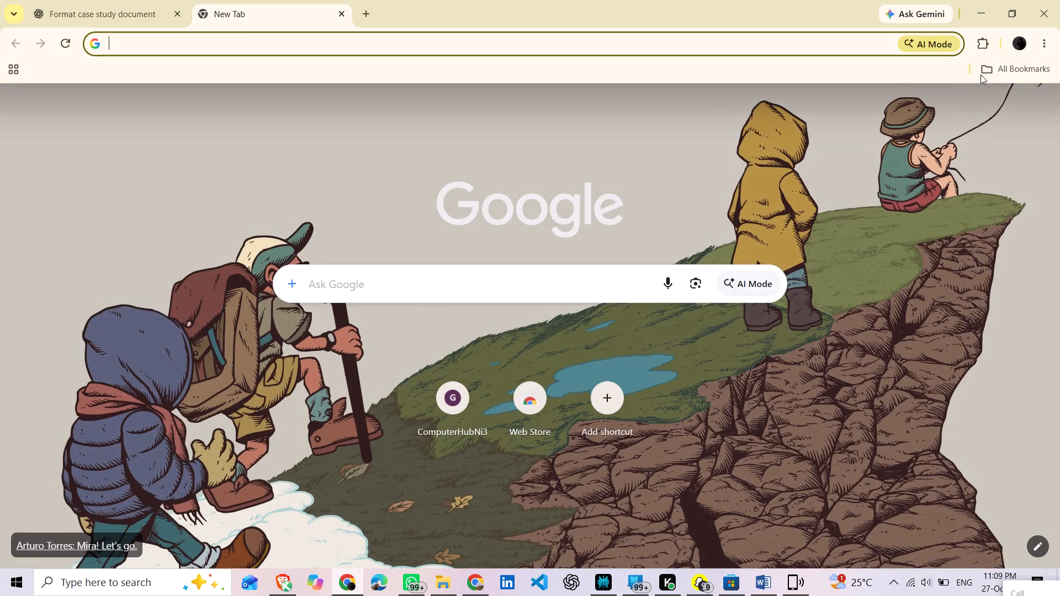
# Open the list of Google apps from the new tab page.
pyautogui.click(988, 70)
pyautogui.moveTo(985, 168); pyautogui.dragTo(995, 140)
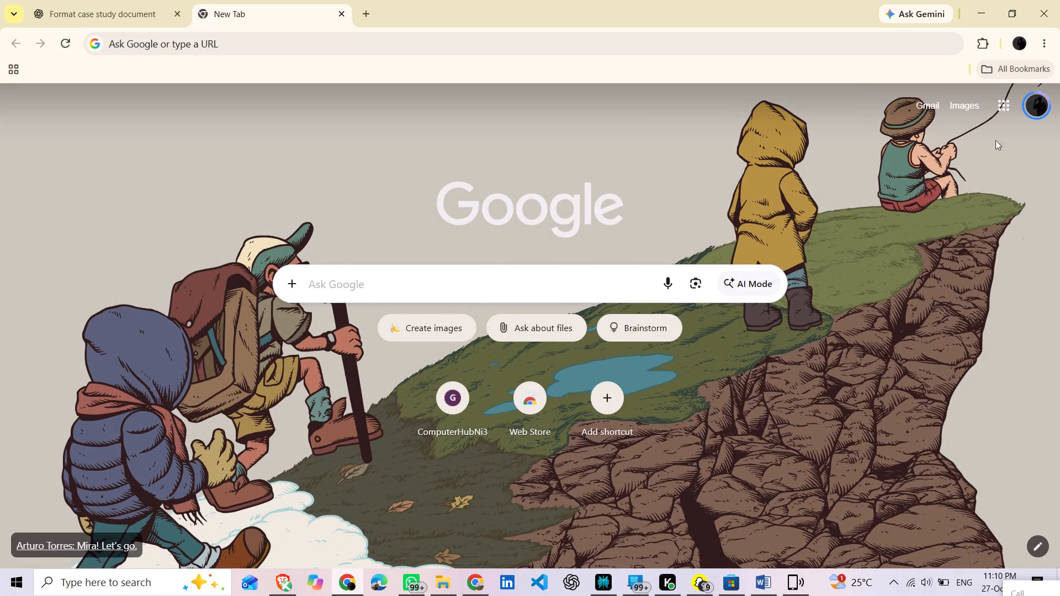
pyautogui.moveTo(995, 140); pyautogui.dragTo(1003, 104)
pyautogui.click(1003, 104)
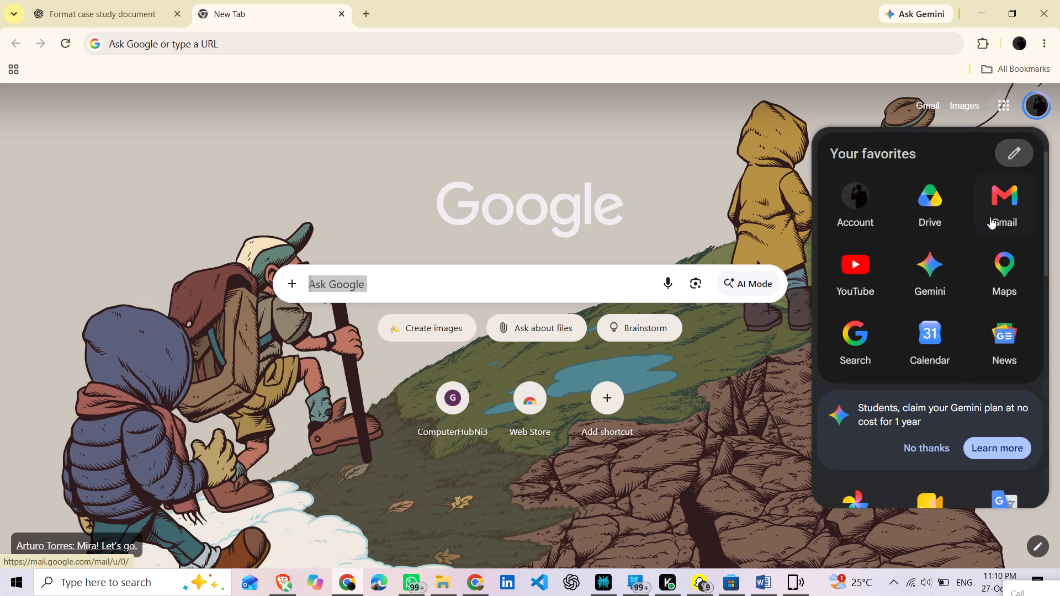